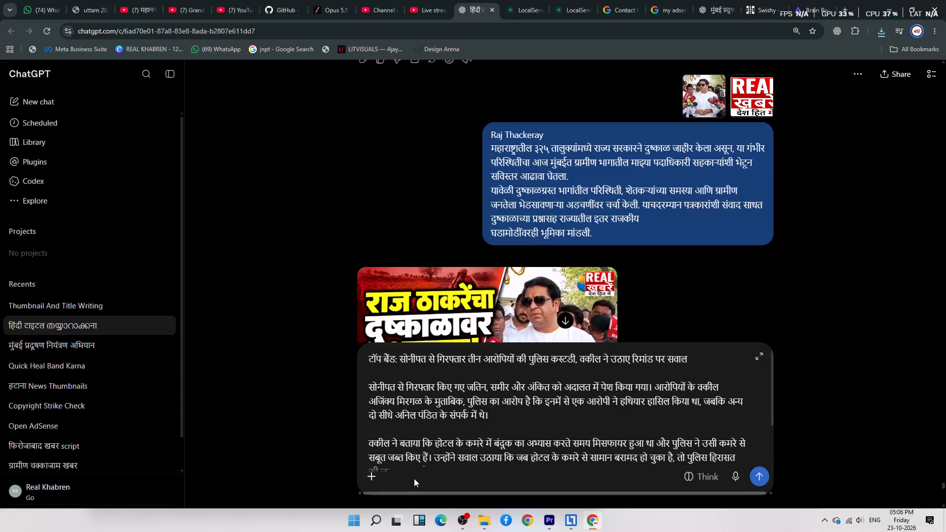
Submit the Hindi news text about the Sonipat accused's police custody in the current ChatGPT chat.
{"action": "key", "text": "Return"}
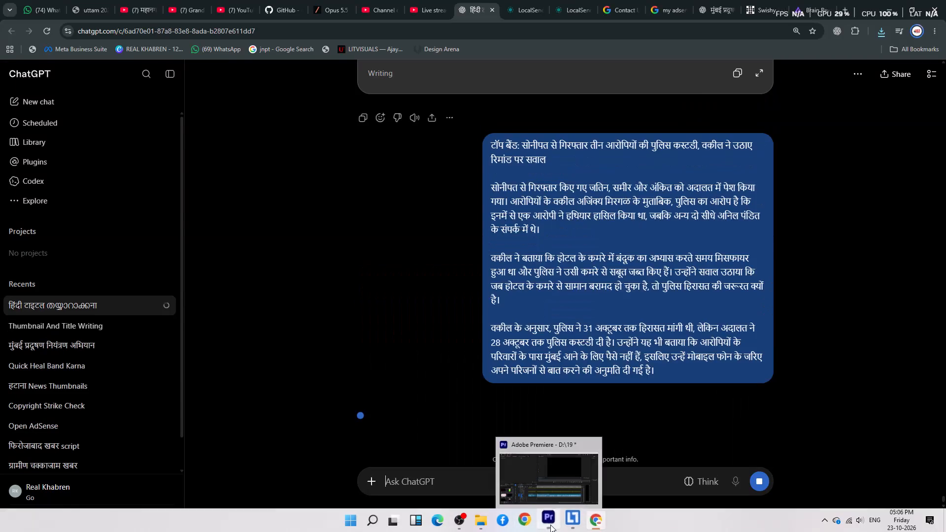
Switch to Premiere, copy the Breaking Bug with Music clip preceding the 1.45.54 PM video, and paste it after the last story at 02;25;10;04.
{"action": "left_click", "coordinate": [549, 525]}
{"action": "scroll", "coordinate": [605, 431], "scroll_direction": "down", "scroll_amount": 7}
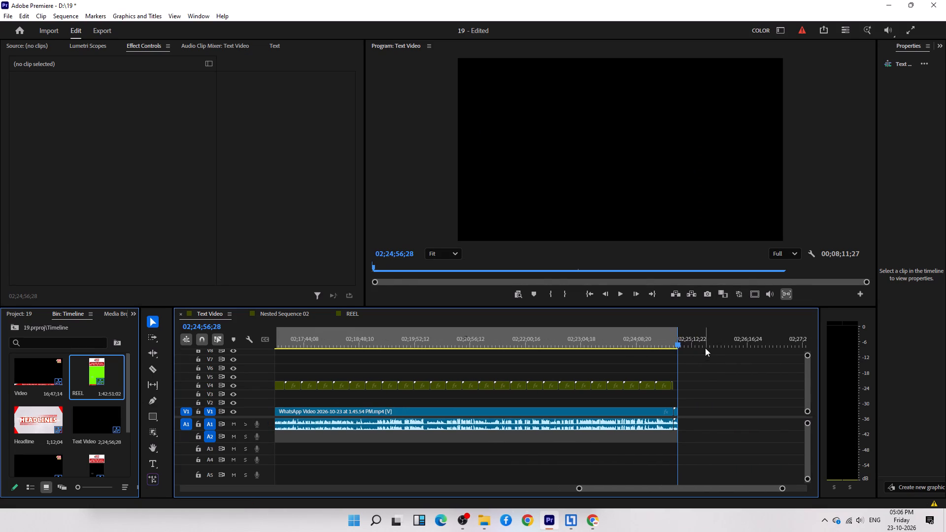
{"action": "left_click_drag", "start_coordinate": [698, 343], "coordinate": [691, 341]}
{"action": "scroll", "coordinate": [617, 394], "scroll_direction": "up", "scroll_amount": 10}
{"action": "left_click_drag", "start_coordinate": [456, 468], "coordinate": [375, 444]}
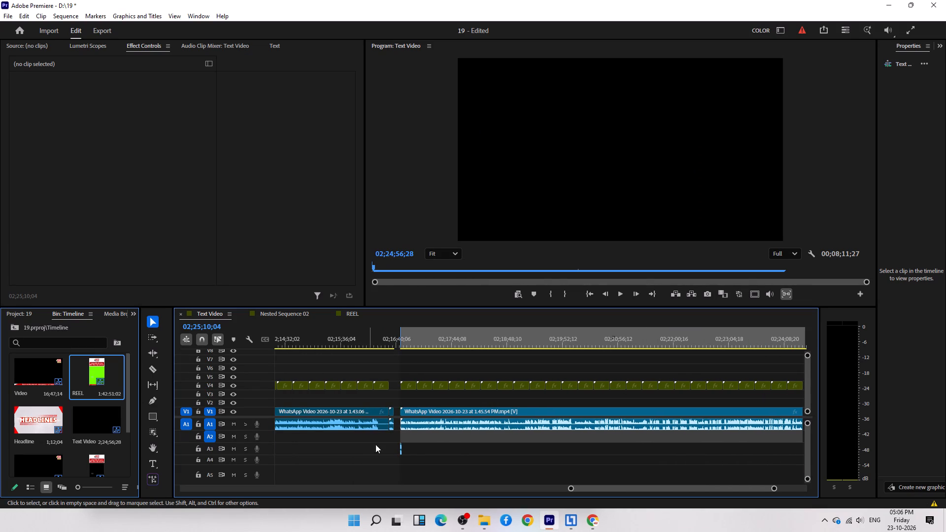
{"action": "left_click_drag", "start_coordinate": [375, 444], "coordinate": [392, 448]}
{"action": "left_click_drag", "start_coordinate": [439, 465], "coordinate": [393, 444]}
{"action": "key", "text": "ctrl+c"}
{"action": "key", "text": "ctrl+v"}
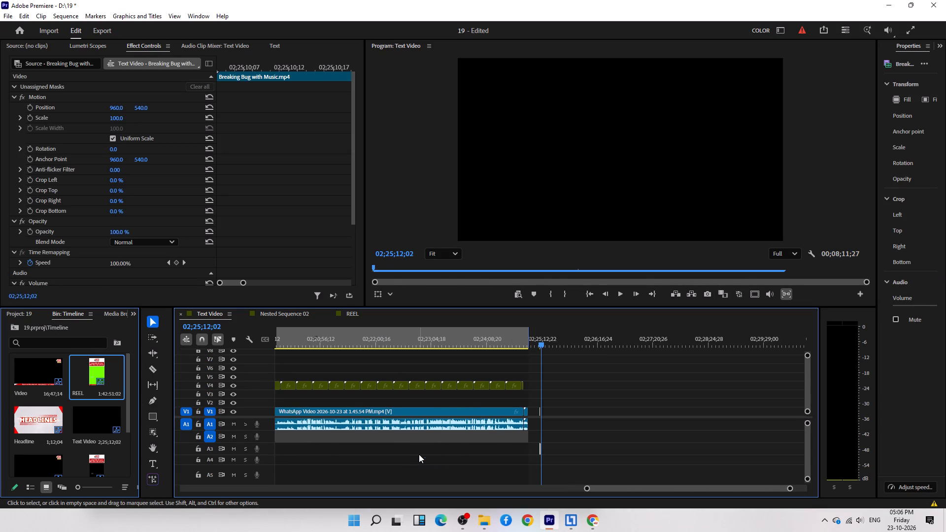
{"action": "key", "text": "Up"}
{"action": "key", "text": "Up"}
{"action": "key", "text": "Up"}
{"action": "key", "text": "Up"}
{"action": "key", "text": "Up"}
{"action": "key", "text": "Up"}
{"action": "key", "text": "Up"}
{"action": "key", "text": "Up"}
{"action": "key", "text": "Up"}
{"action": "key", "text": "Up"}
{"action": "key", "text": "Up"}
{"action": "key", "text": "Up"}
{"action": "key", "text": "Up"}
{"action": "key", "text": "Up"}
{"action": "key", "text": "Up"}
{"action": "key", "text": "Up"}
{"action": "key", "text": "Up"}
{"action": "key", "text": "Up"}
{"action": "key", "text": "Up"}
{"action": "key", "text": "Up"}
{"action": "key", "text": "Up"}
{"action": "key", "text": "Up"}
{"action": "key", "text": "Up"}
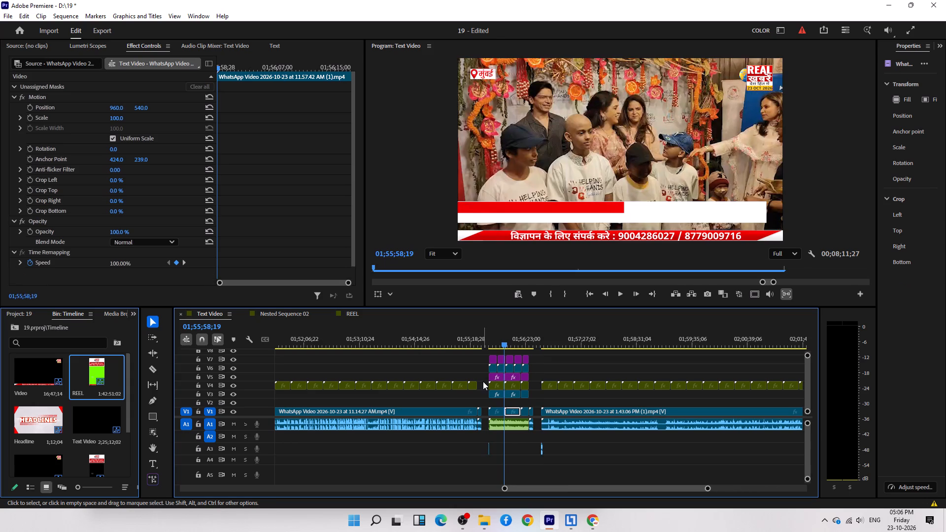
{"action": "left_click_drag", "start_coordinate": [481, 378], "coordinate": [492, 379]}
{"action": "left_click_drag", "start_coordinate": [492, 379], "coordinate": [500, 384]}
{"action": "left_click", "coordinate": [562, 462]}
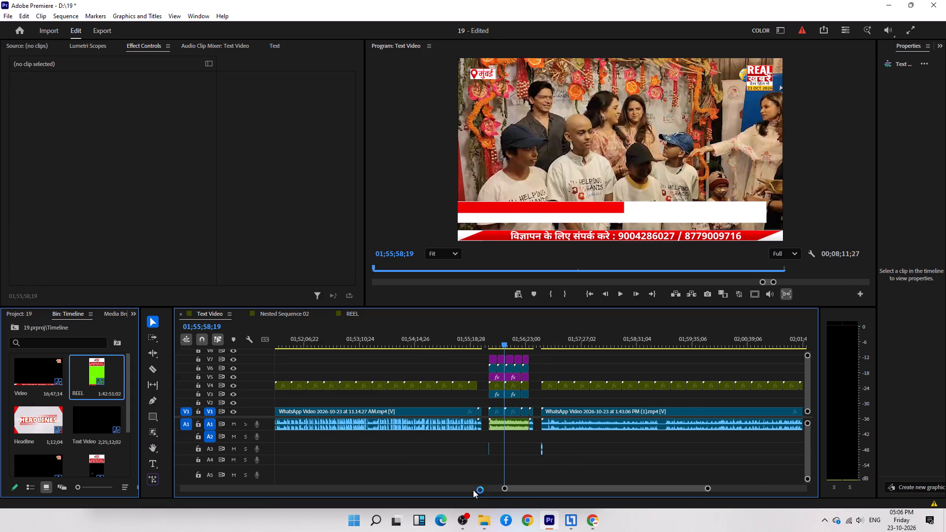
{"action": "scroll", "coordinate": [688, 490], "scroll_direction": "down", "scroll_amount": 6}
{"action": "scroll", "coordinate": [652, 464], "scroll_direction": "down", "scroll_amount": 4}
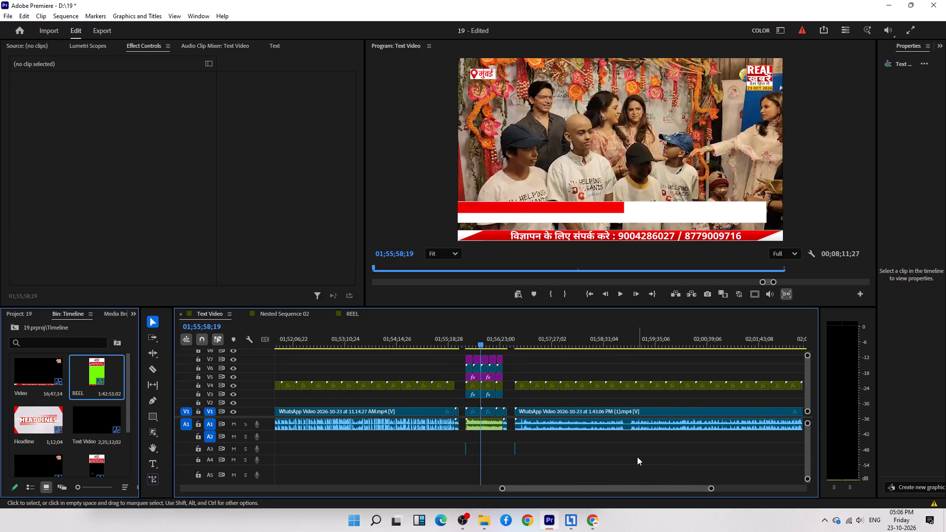
Add WhatsApp Video 2026-10-23 at 4.30.34 PM from the Downloads folder to track V1, just after the Breaking Bug clip at 02;25;10;04.
{"action": "key", "text": "End"}
{"action": "key", "text": "Up"}
{"action": "key", "text": "Up"}
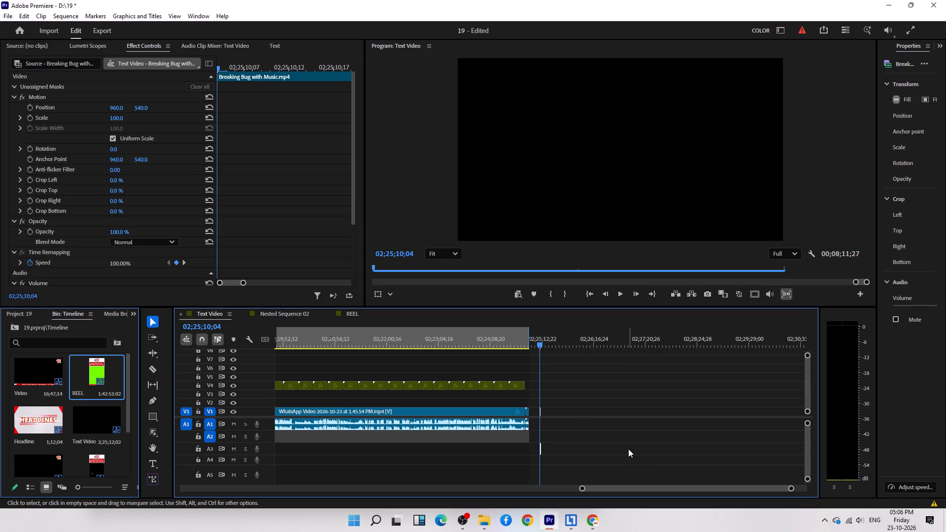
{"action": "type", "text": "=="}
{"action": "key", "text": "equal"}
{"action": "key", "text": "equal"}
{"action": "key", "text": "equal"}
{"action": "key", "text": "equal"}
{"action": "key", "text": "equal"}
{"action": "scroll", "coordinate": [626, 440], "scroll_direction": "down", "scroll_amount": 10}
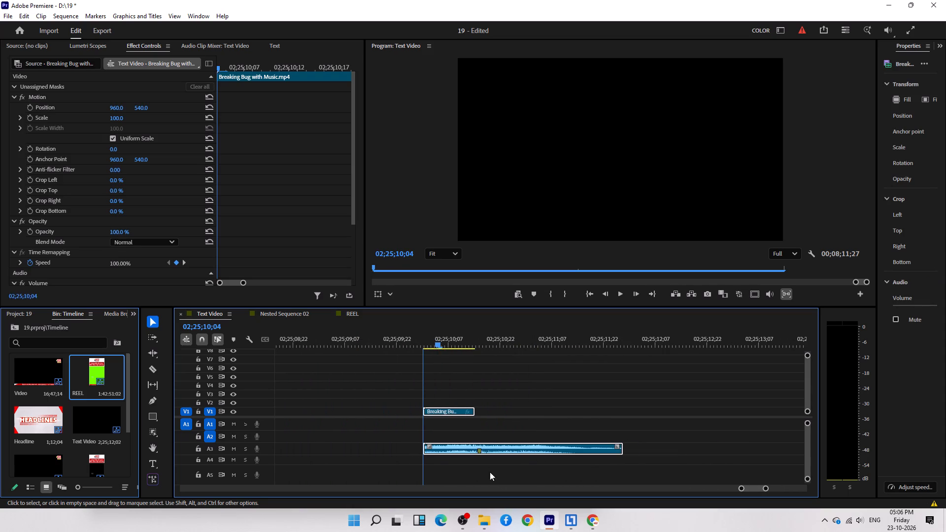
{"action": "scroll", "coordinate": [490, 472], "scroll_direction": "down", "scroll_amount": 2}
{"action": "left_click", "coordinate": [490, 520]}
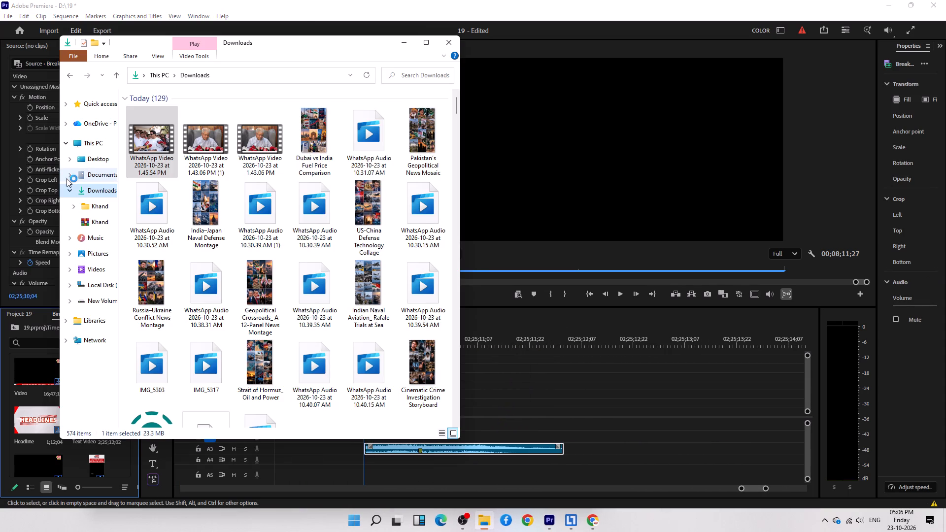
{"action": "left_click", "coordinate": [80, 190]}
{"action": "left_click_drag", "start_coordinate": [265, 144], "coordinate": [506, 220]}
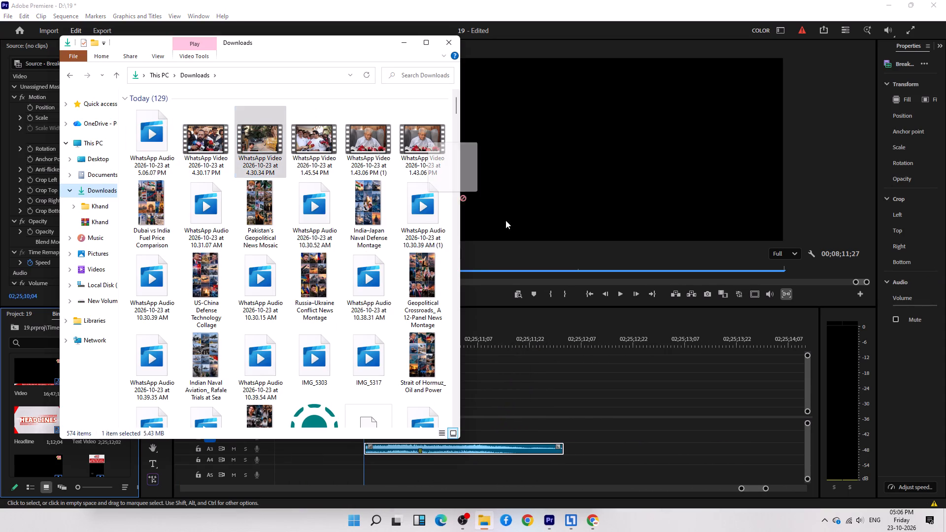
{"action": "left_click_drag", "start_coordinate": [506, 220], "coordinate": [477, 411]}
{"action": "left_click", "coordinate": [669, 369]}
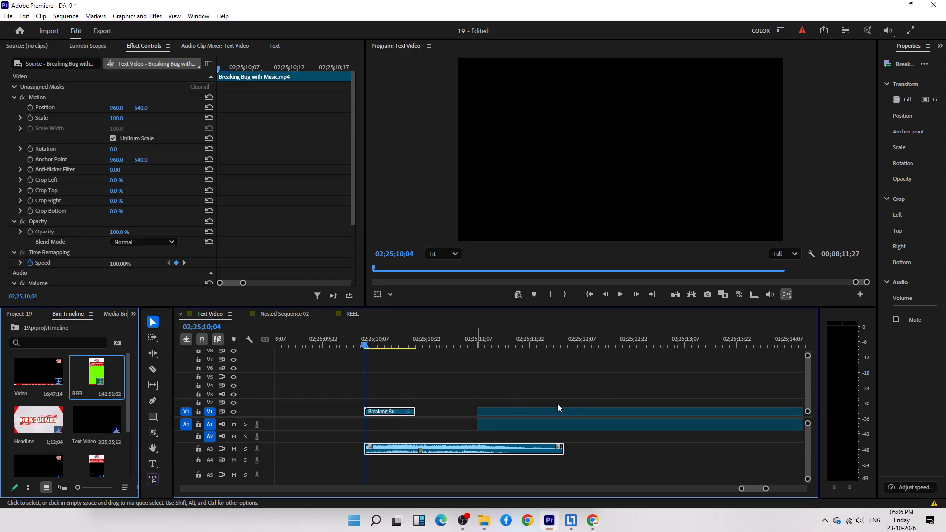
{"action": "left_click_drag", "start_coordinate": [533, 414], "coordinate": [473, 415]}
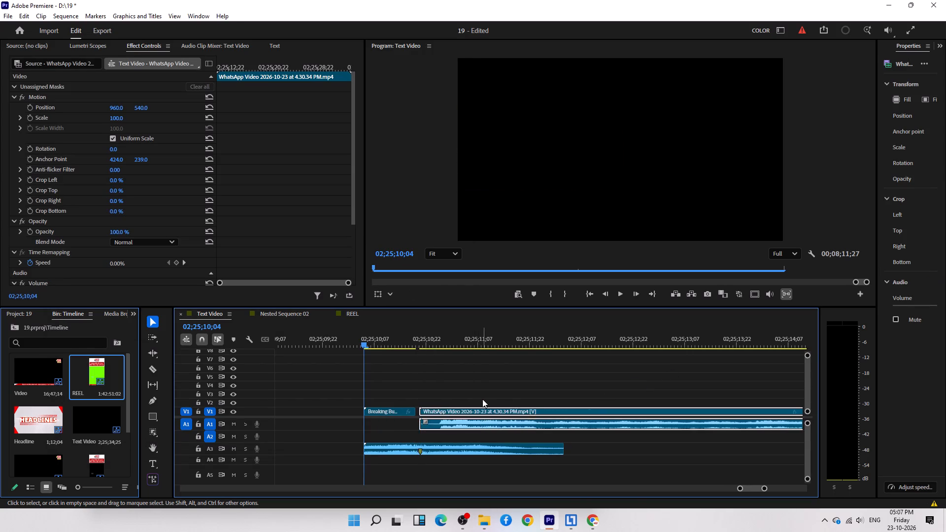
Switch to File Explorer and open the ALL WINDOWS AND TAMPLATES folder within Real Khabrein Packeging on drive D.
{"action": "left_click", "coordinate": [482, 399]}
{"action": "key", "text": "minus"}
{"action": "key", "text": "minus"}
{"action": "left_click", "coordinate": [535, 412]}
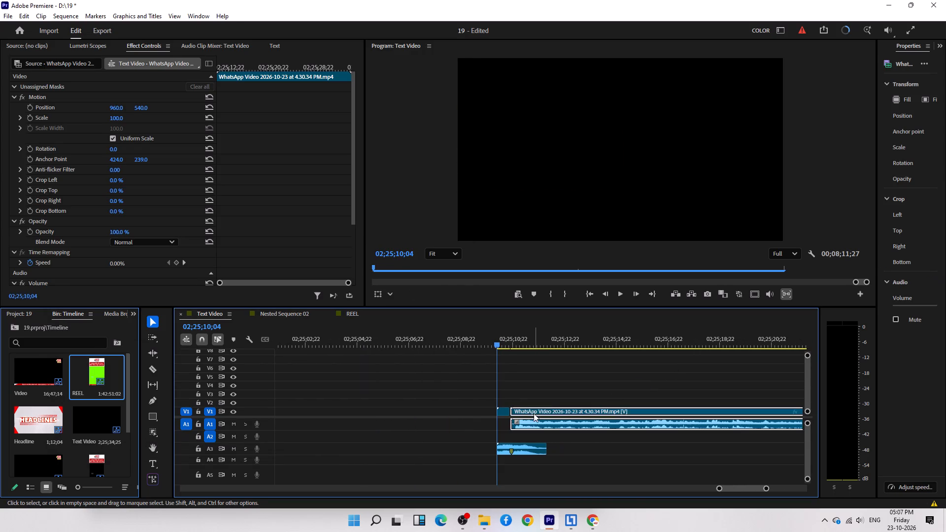
{"action": "scroll", "coordinate": [533, 415], "scroll_direction": "down", "scroll_amount": 15}
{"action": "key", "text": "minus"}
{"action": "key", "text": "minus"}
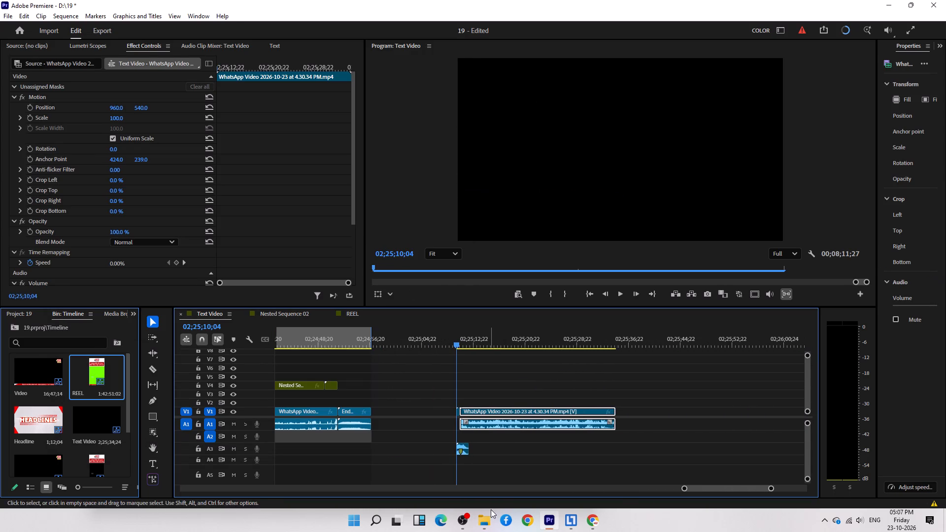
{"action": "left_click", "coordinate": [484, 521]}
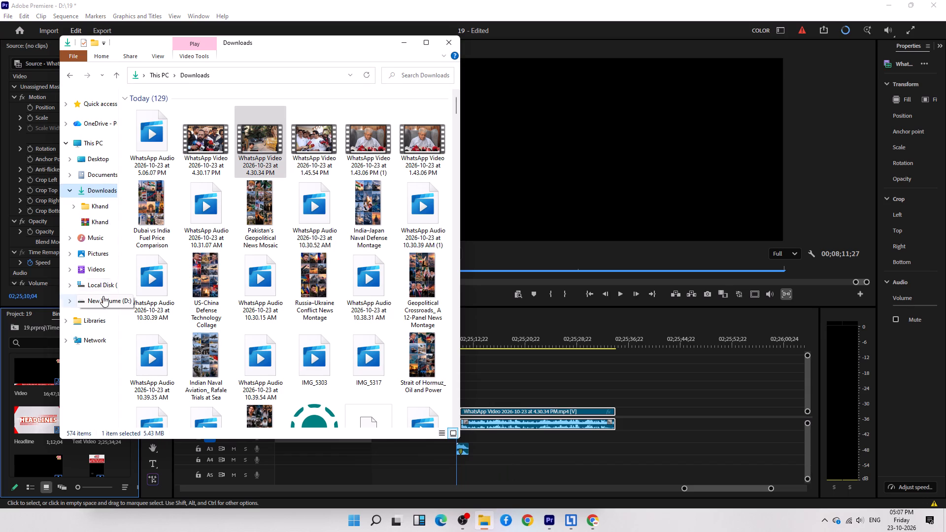
{"action": "left_click", "coordinate": [103, 297]}
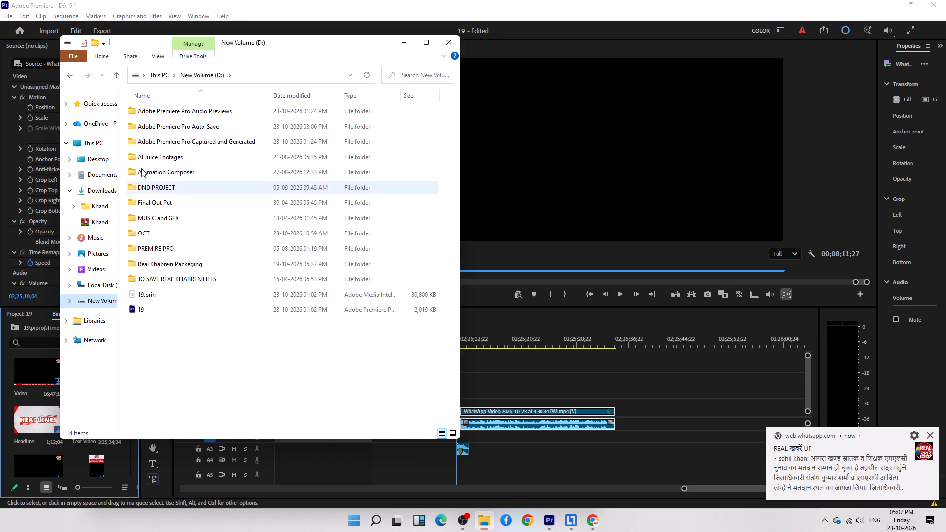
{"action": "double_click", "coordinate": [172, 269]}
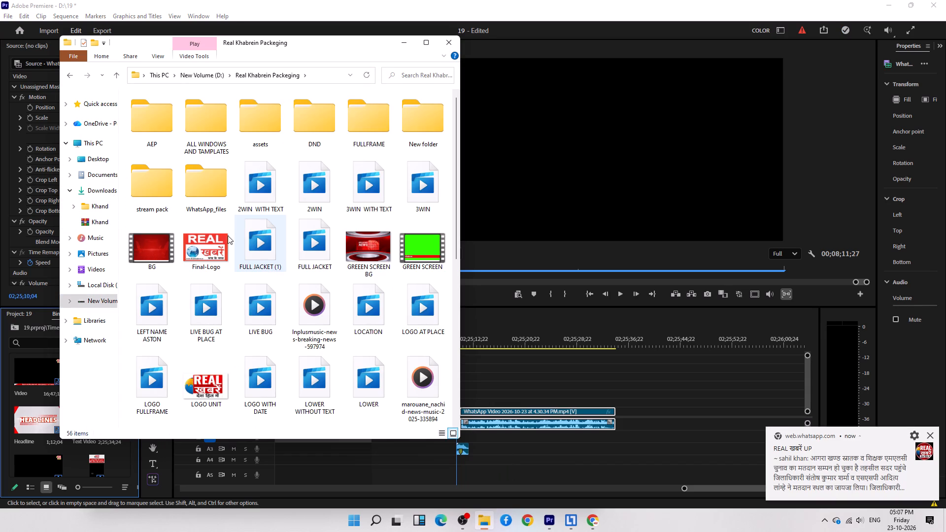
{"action": "scroll", "coordinate": [238, 317], "scroll_direction": "down", "scroll_amount": 4}
{"action": "scroll", "coordinate": [230, 280], "scroll_direction": "up", "scroll_amount": 5}
{"action": "double_click", "coordinate": [196, 136]}
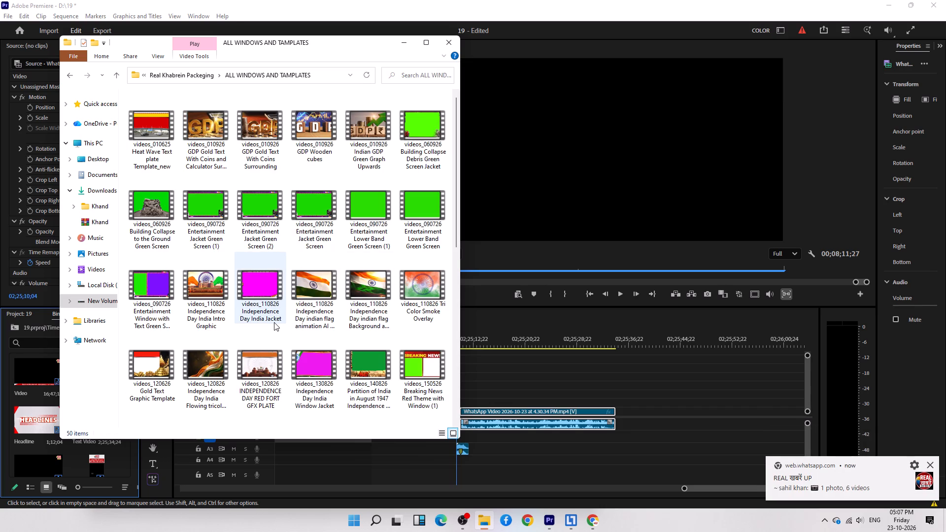
Find the videos_120626 Breaking News Graphic Template with Window in Downloads and place it on V3 above the 4.30.34 PM WhatsApp video.
{"action": "scroll", "coordinate": [338, 345], "scroll_direction": "down", "scroll_amount": 3}
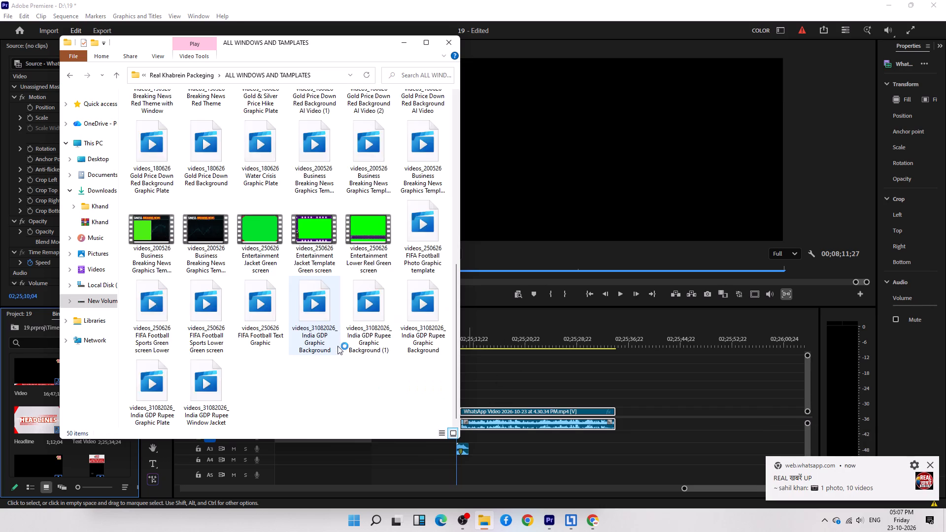
{"action": "scroll", "coordinate": [280, 313], "scroll_direction": "up", "scroll_amount": 3}
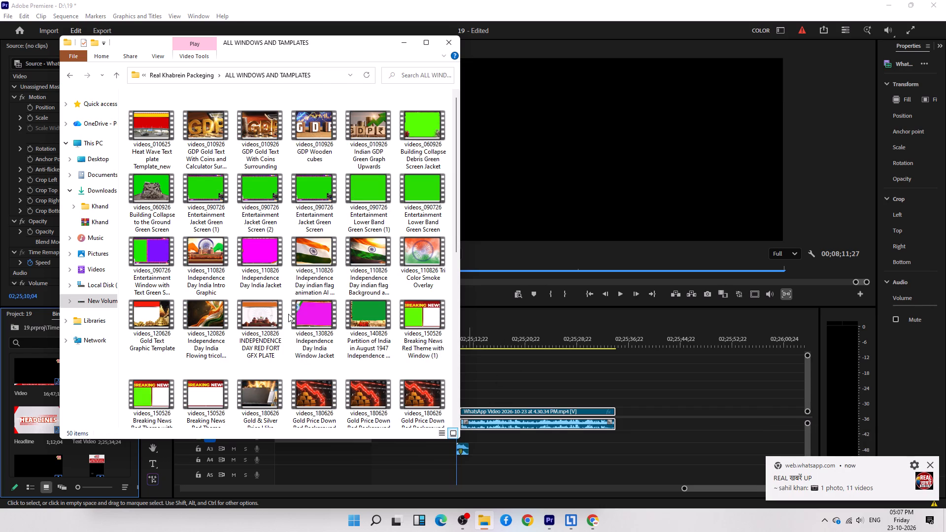
{"action": "left_click", "coordinate": [99, 192]}
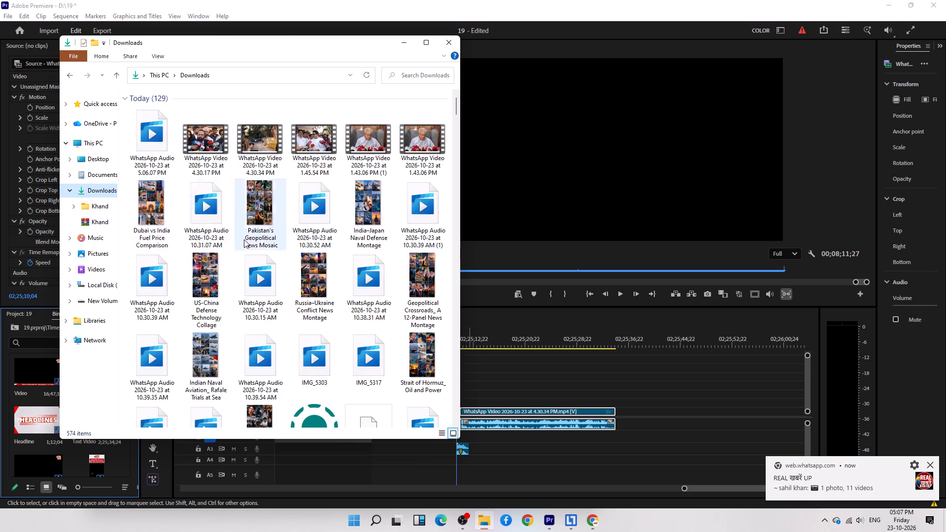
{"action": "scroll", "coordinate": [247, 242], "scroll_direction": "down", "scroll_amount": 7}
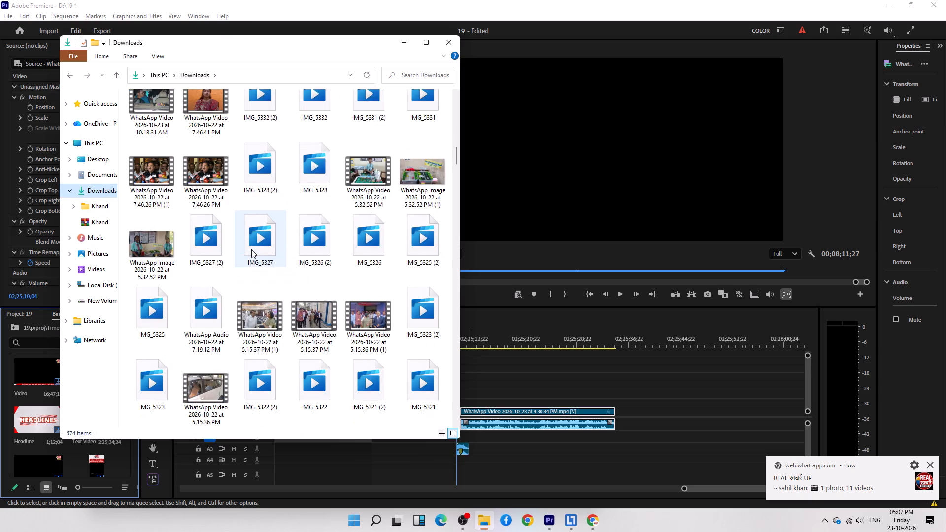
{"action": "scroll", "coordinate": [251, 249], "scroll_direction": "up", "scroll_amount": 1}
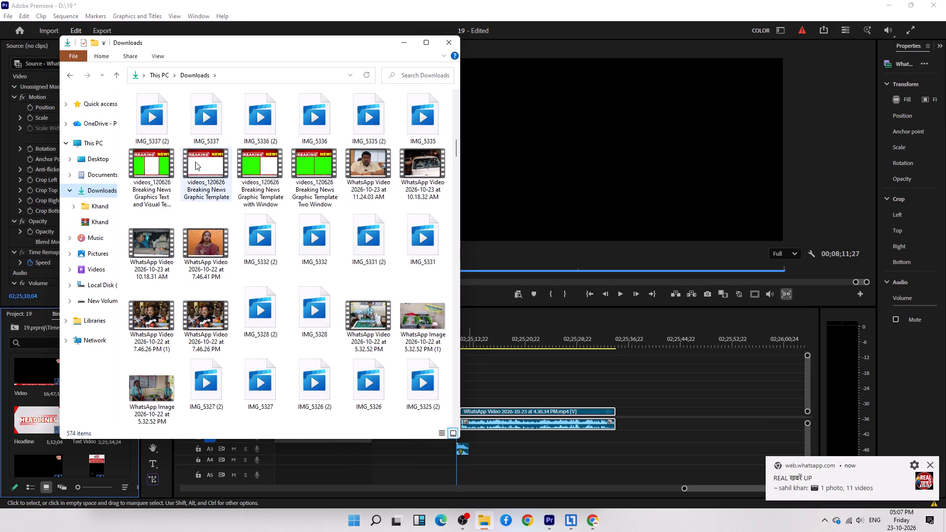
{"action": "left_click_drag", "start_coordinate": [257, 164], "coordinate": [475, 393]}
{"action": "left_click", "coordinate": [515, 364]}
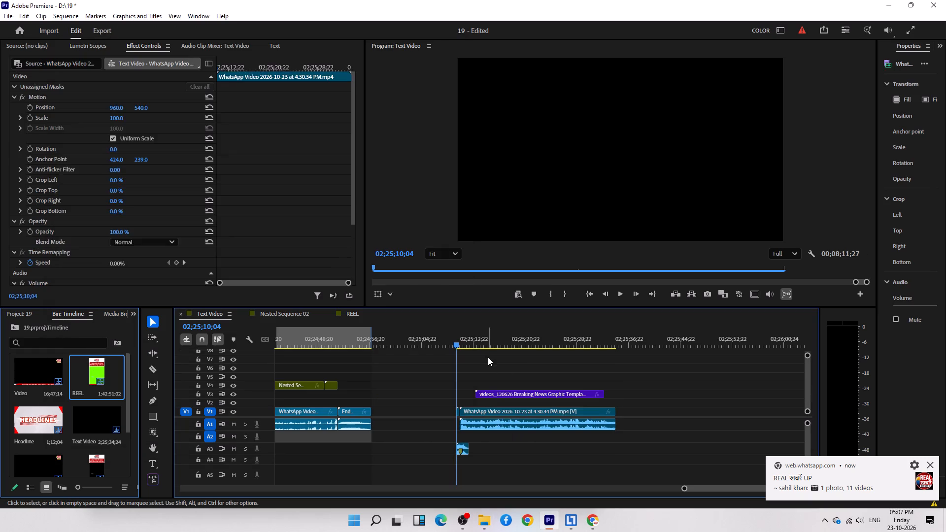
Split the Breaking News template at 02;25;17;11, where its window layout is showing, and delete the intro portion before the cut.
{"action": "left_click", "coordinate": [480, 341]}
{"action": "left_click_drag", "start_coordinate": [479, 336], "coordinate": [496, 342]}
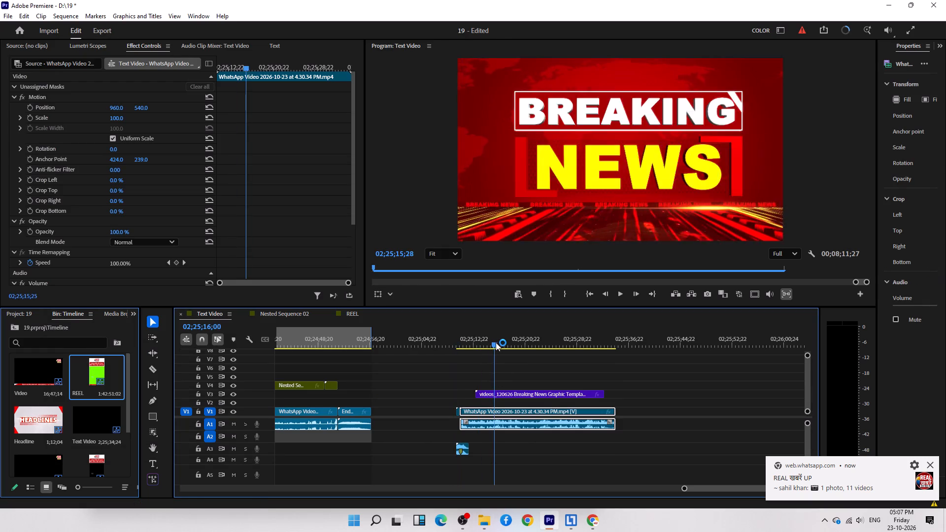
{"action": "left_click_drag", "start_coordinate": [496, 342], "coordinate": [500, 347]}
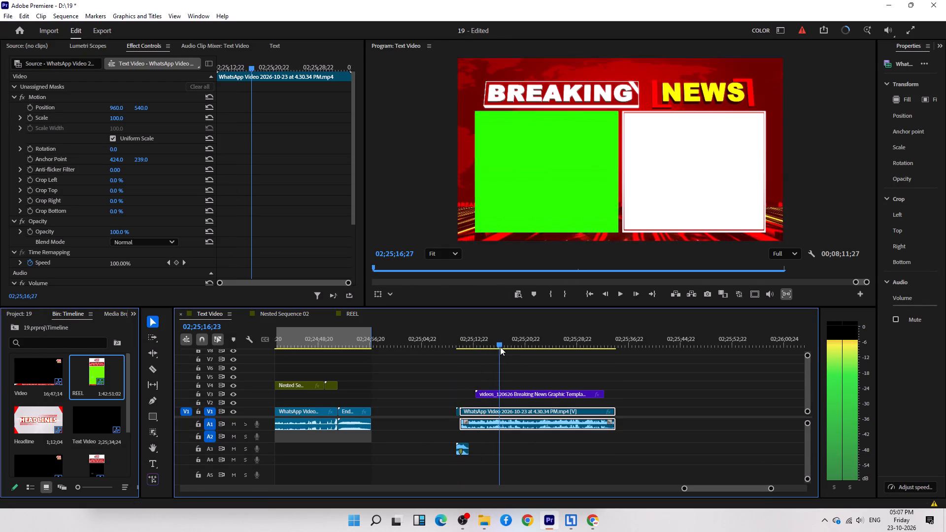
{"action": "left_click_drag", "start_coordinate": [500, 347], "coordinate": [504, 347]}
{"action": "key", "text": "z"}
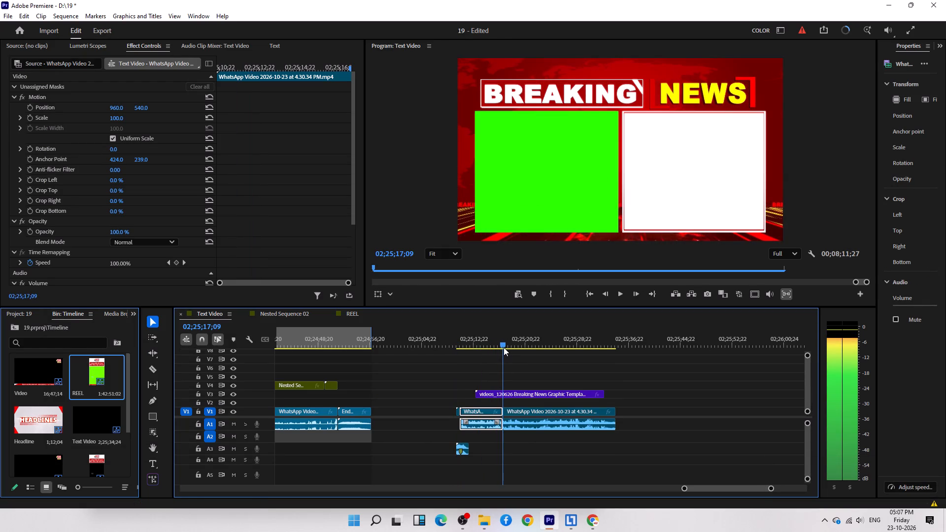
{"action": "left_click_drag", "start_coordinate": [504, 347], "coordinate": [504, 348]}
{"action": "key", "text": "ctrl+z"}
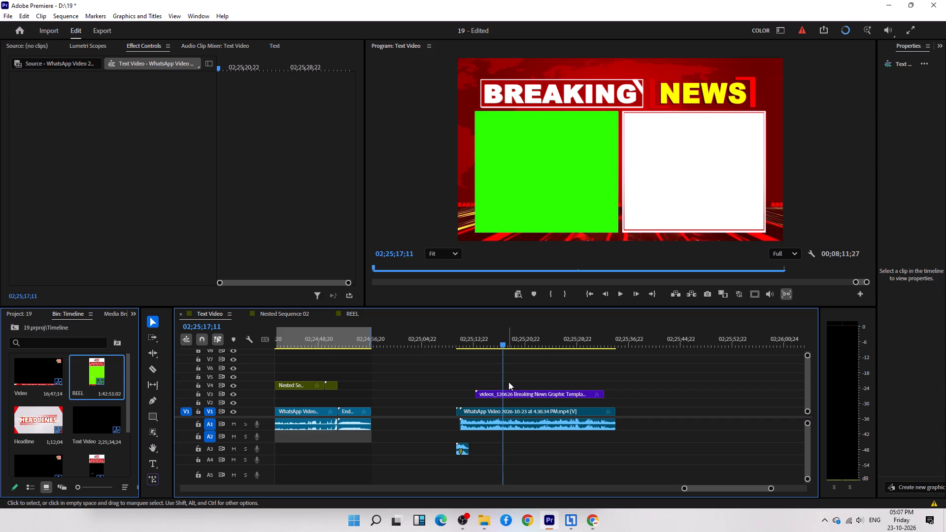
{"action": "left_click", "coordinate": [509, 390]}
{"action": "key", "text": "z"}
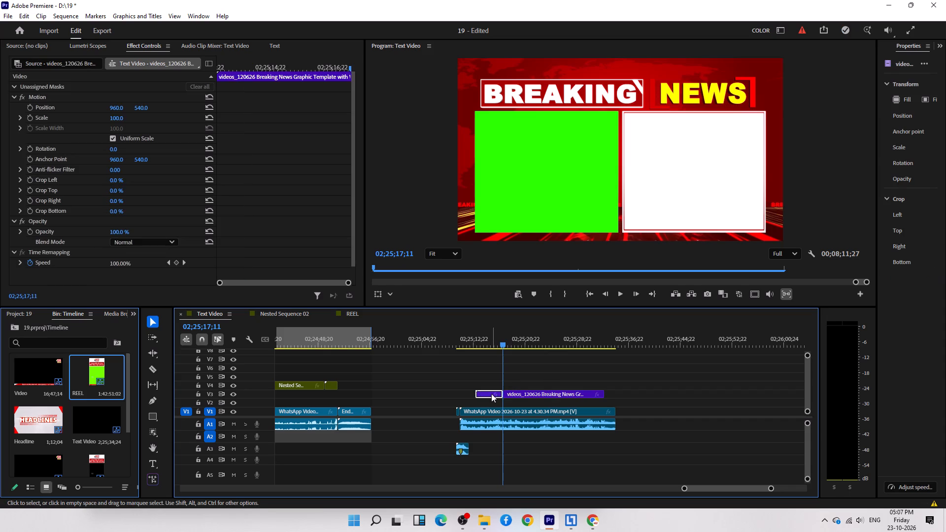
{"action": "key", "text": "Delete"}
Move the trimmed Breaking News template to V2 so it starts with the 4.30.34 PM WhatsApp video, and dismiss the chat notification.
{"action": "left_click_drag", "start_coordinate": [523, 389], "coordinate": [501, 398]}
{"action": "left_click_drag", "start_coordinate": [526, 395], "coordinate": [520, 396]}
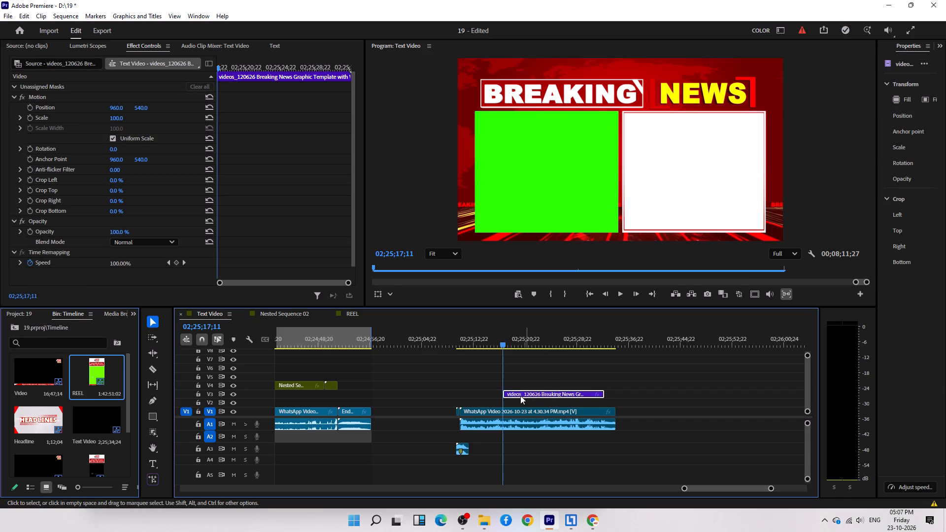
{"action": "left_click_drag", "start_coordinate": [520, 396], "coordinate": [485, 405]}
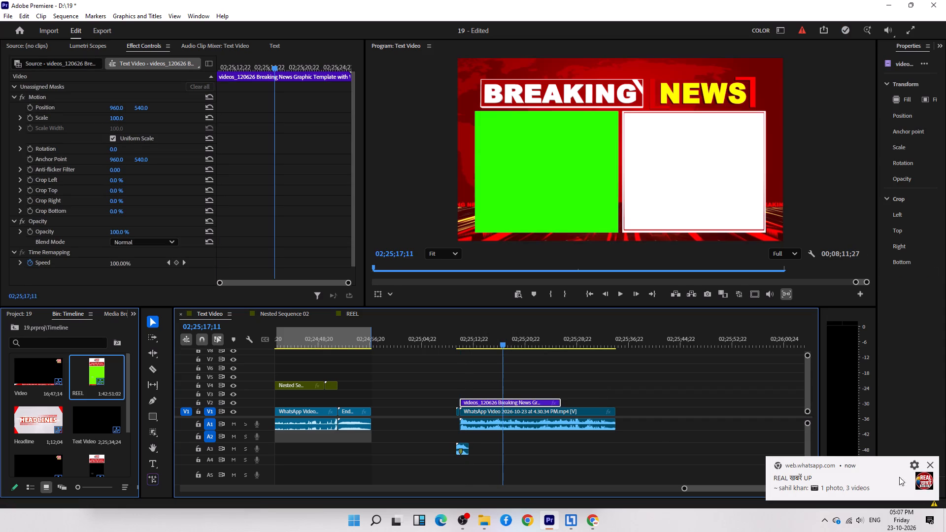
{"action": "left_click", "coordinate": [928, 465]}
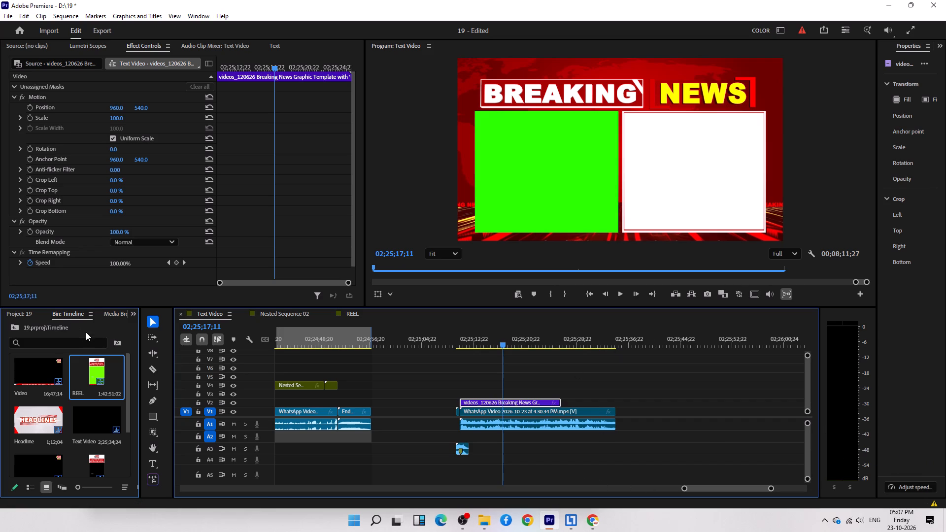
Search the effects library for "ultra".
{"action": "scroll", "coordinate": [95, 319], "scroll_direction": "down", "scroll_amount": 5}
{"action": "scroll", "coordinate": [95, 319], "scroll_direction": "up", "scroll_amount": 1}
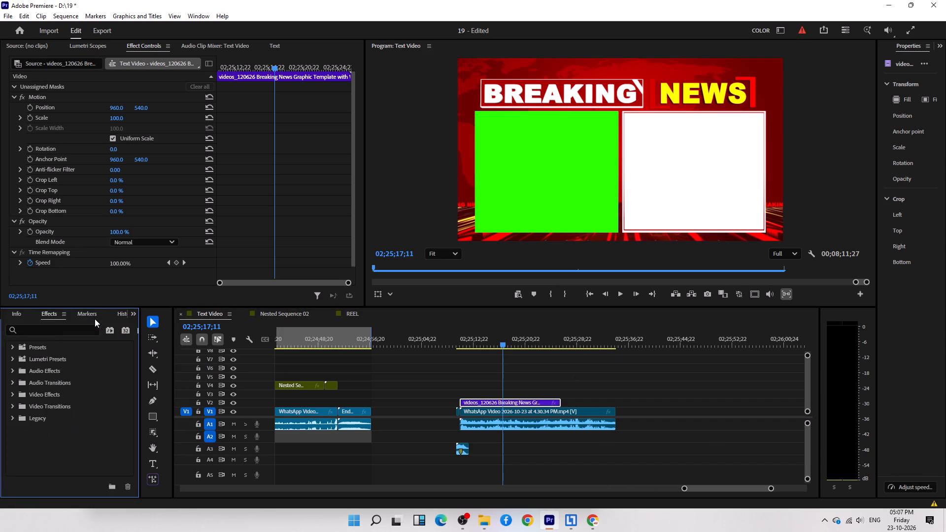
{"action": "left_click", "coordinate": [46, 328]}
{"action": "type", "text": "ultra"}
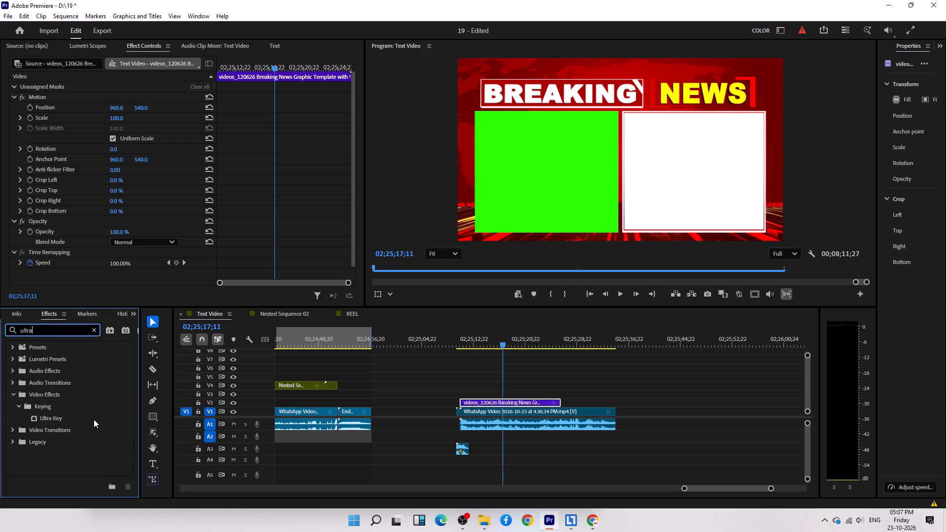
Apply Ultra Key to the Breaking News template on V2 and key out its green window, then preview the WhatsApp footage through it.
{"action": "left_click_drag", "start_coordinate": [94, 419], "coordinate": [481, 404]}
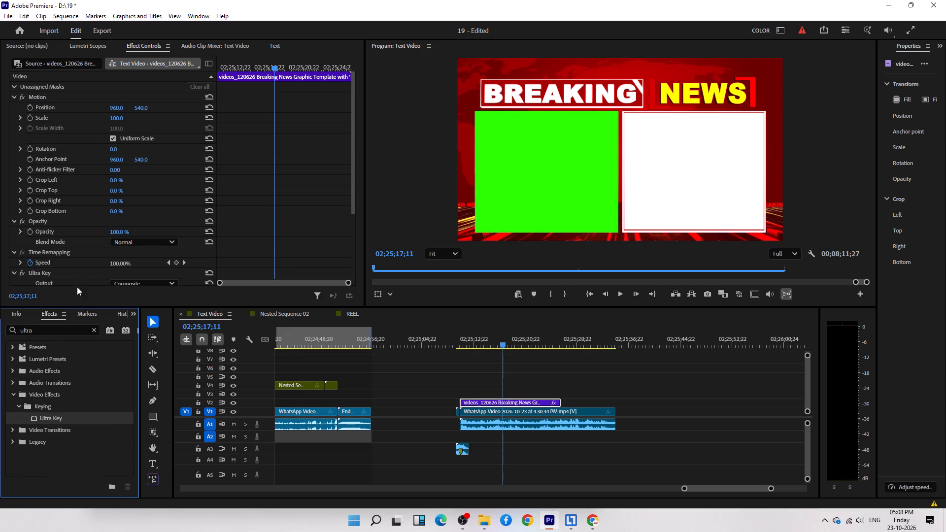
{"action": "scroll", "coordinate": [100, 269], "scroll_direction": "down", "scroll_amount": 3}
{"action": "left_click", "coordinate": [128, 275]}
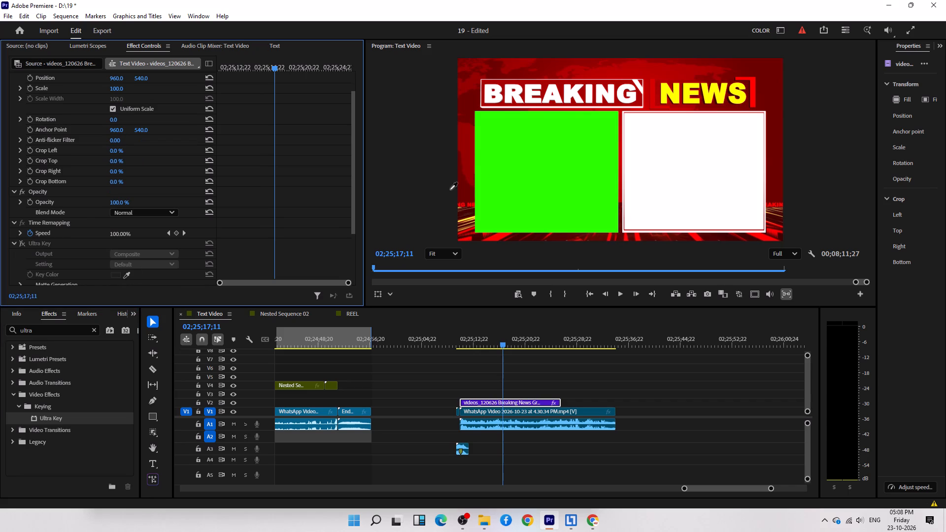
{"action": "left_click", "coordinate": [574, 156]}
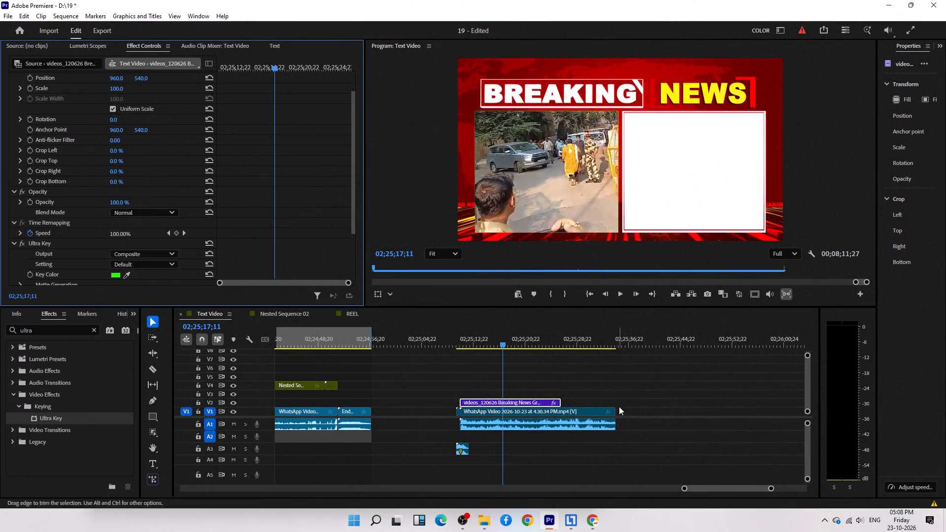
{"action": "left_click", "coordinate": [621, 397]}
{"action": "left_click_drag", "start_coordinate": [500, 338], "coordinate": [490, 341]}
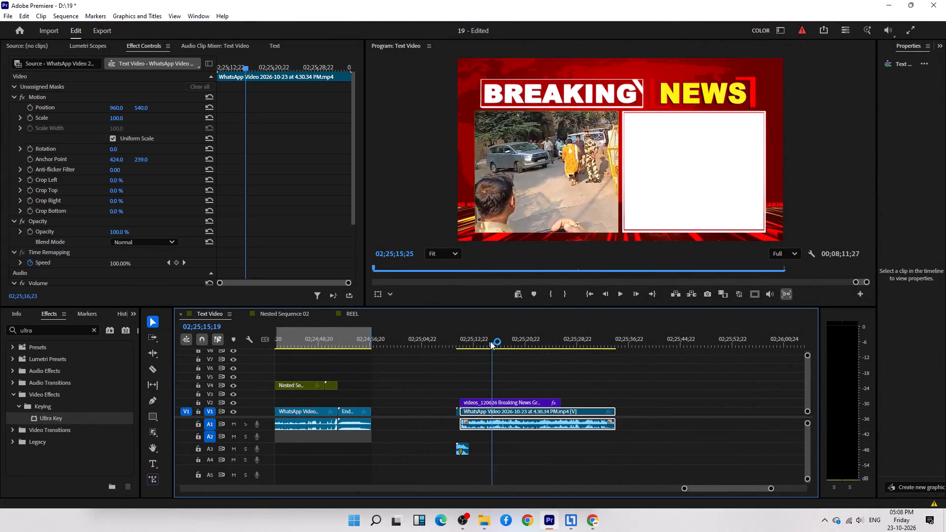
{"action": "left_click_drag", "start_coordinate": [490, 341], "coordinate": [491, 347]}
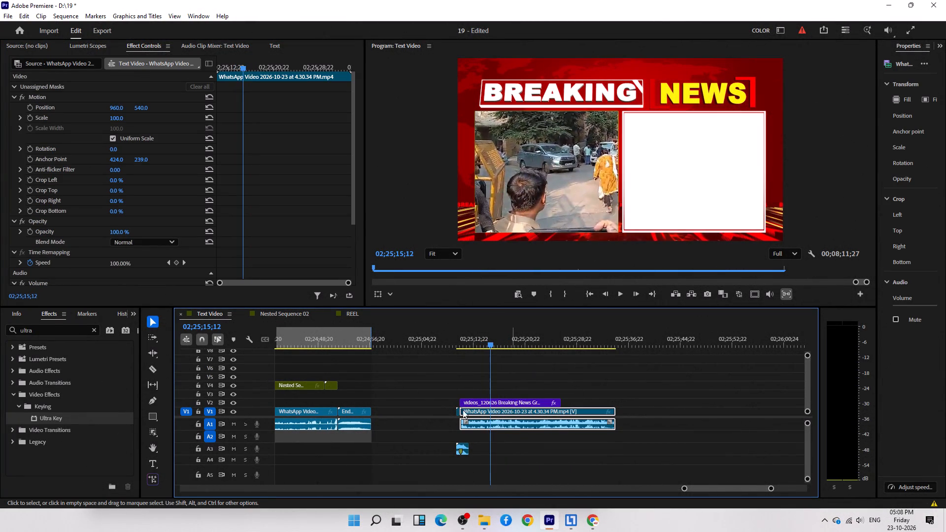
Add the 5.06.07 PM WhatsApp audio from Downloads to track A2 of the Text Video sequence.
{"action": "left_click", "coordinate": [480, 517]}
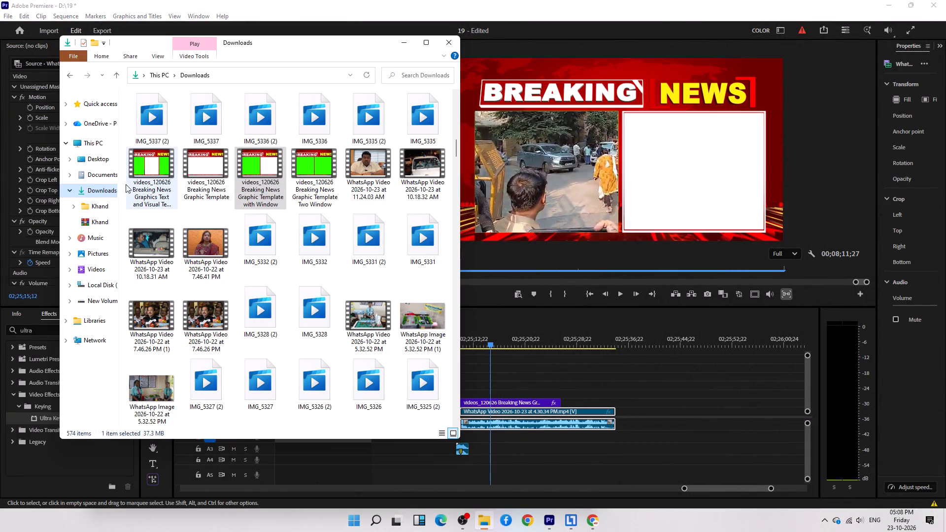
{"action": "left_click", "coordinate": [107, 191]}
{"action": "left_click_drag", "start_coordinate": [141, 139], "coordinate": [508, 433]}
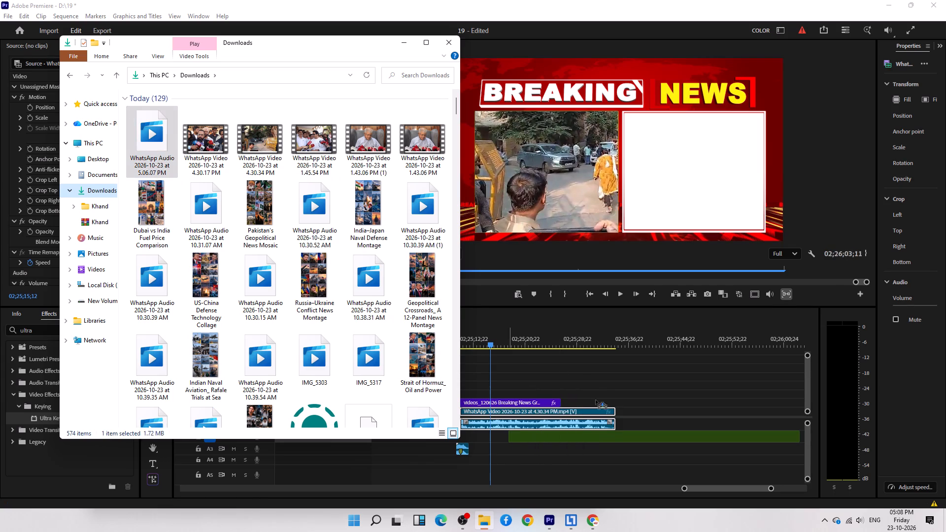
{"action": "left_click", "coordinate": [599, 394]}
Move the 5.06.07 PM audio earlier and trim about 2 seconds off its head so it starts with the 4.30.34 PM WhatsApp video.
{"action": "left_click_drag", "start_coordinate": [595, 433], "coordinate": [532, 437]}
{"action": "left_click_drag", "start_coordinate": [447, 437], "coordinate": [461, 441]}
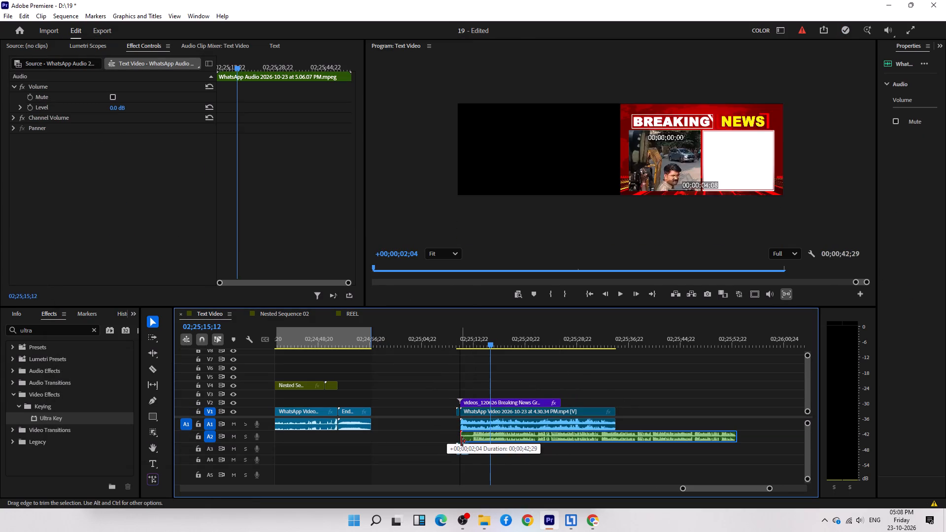
{"action": "left_click_drag", "start_coordinate": [461, 441], "coordinate": [465, 442]}
{"action": "left_click_drag", "start_coordinate": [506, 432], "coordinate": [500, 432]}
{"action": "scroll", "coordinate": [643, 380], "scroll_direction": "down", "scroll_amount": 10}
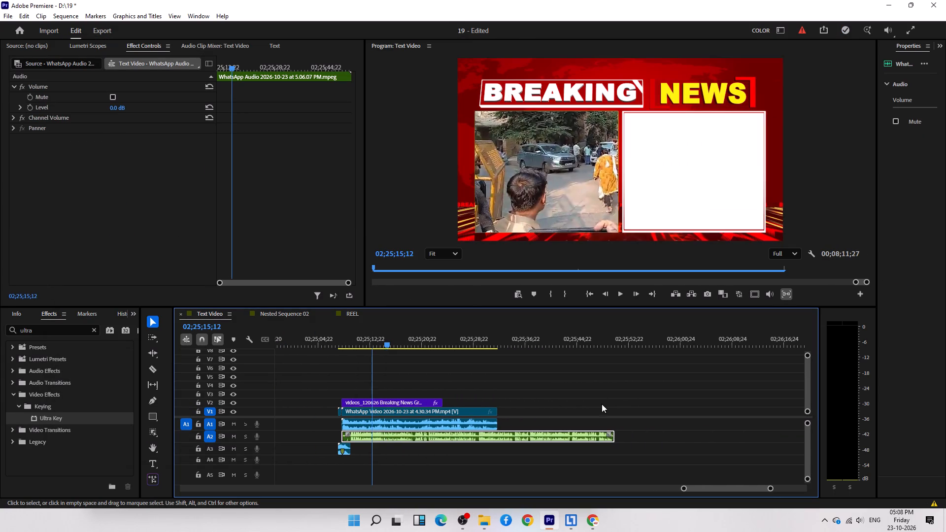
{"action": "scroll", "coordinate": [566, 403], "scroll_direction": "up", "scroll_amount": 5}
Copy the keyed Breaking News template and paste it from the story's start to make three back-to-back clips on V2.
{"action": "key", "text": "Up"}
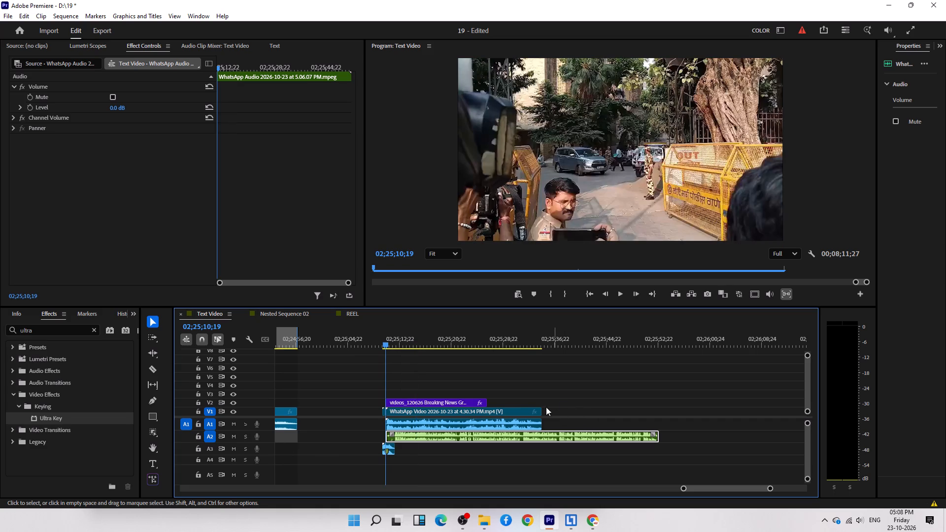
{"action": "left_click_drag", "start_coordinate": [566, 389], "coordinate": [440, 403]}
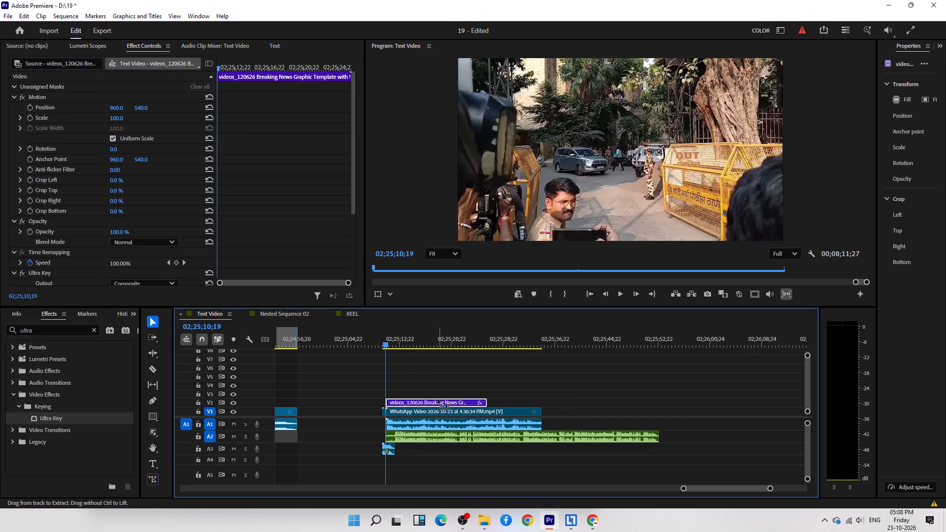
{"action": "key", "text": "ctrl+c"}
{"action": "key", "text": "ctrl+v"}
{"action": "key", "text": "ctrl+v"}
{"action": "key", "text": "ctrl+v"}
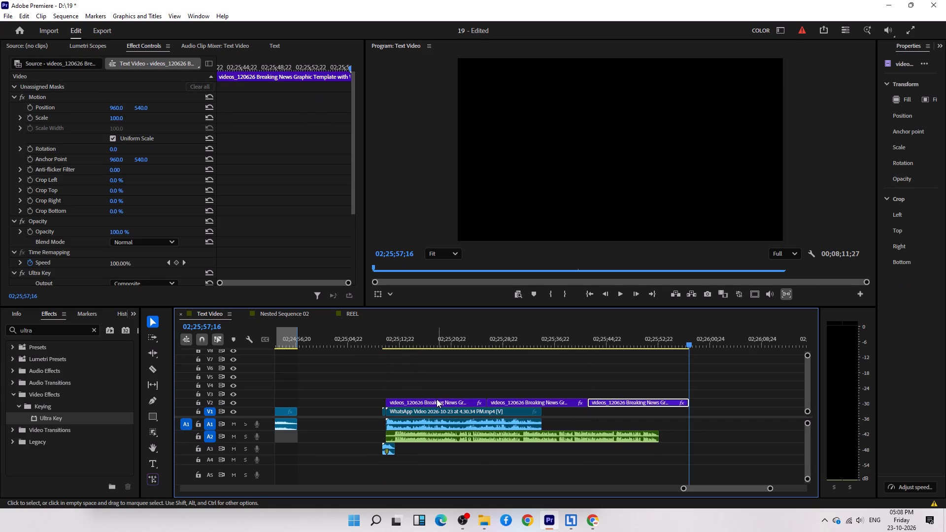
Split the last Breaking News template at the audio's end, 02;25;52;27, and delete the excess after the cut.
{"action": "key", "text": "Up"}
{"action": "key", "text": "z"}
{"action": "left_click_drag", "start_coordinate": [725, 378], "coordinate": [679, 408]}
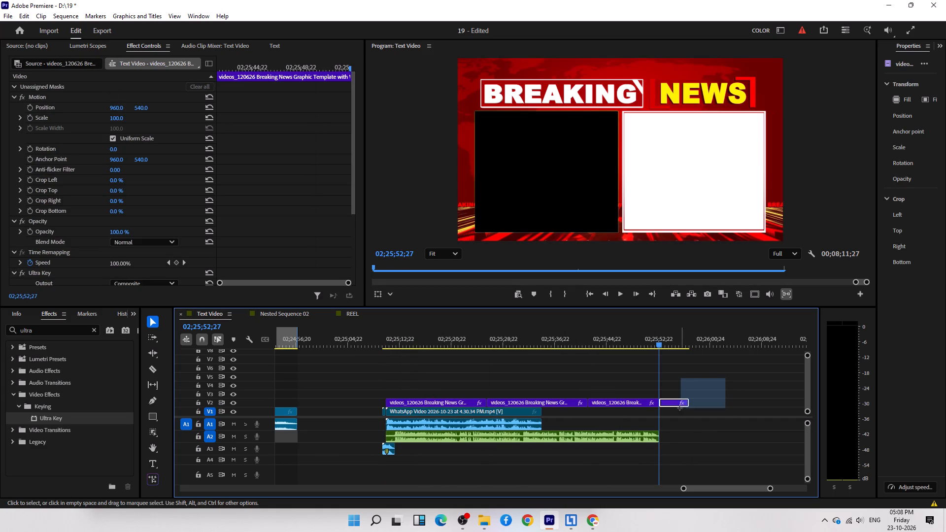
{"action": "left_click_drag", "start_coordinate": [679, 408], "coordinate": [677, 408]}
{"action": "key", "text": "Delete"}
Duplicate the 4.30.34 PM WhatsApp video with its audio directly after the original on V1 and A1.
{"action": "left_click_drag", "start_coordinate": [595, 412], "coordinate": [490, 424]}
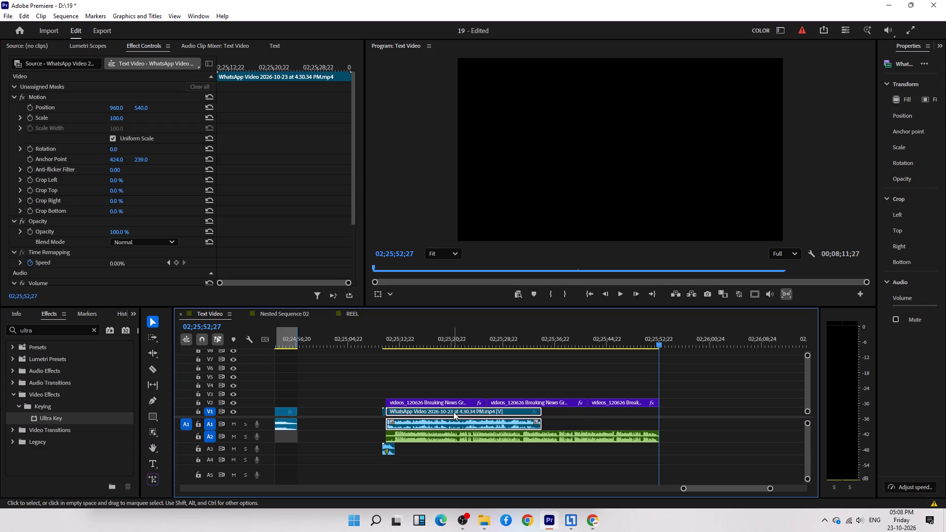
{"action": "left_click_drag", "start_coordinate": [453, 412], "coordinate": [609, 410], "text": "alt"}
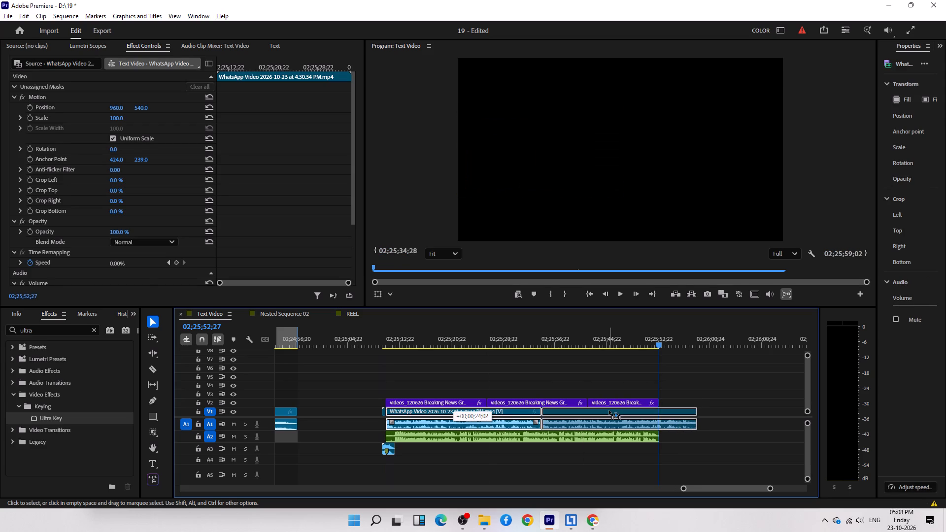
Duplicate the 4.30.34 PM WhatsApp video directly after itself on V1 and trim the copy to end with the template at about 02;25;52;27.
{"action": "left_click_drag", "start_coordinate": [609, 410], "coordinate": [608, 411], "text": "alt"}
{"action": "left_click_drag", "start_coordinate": [700, 409], "coordinate": [667, 413]}
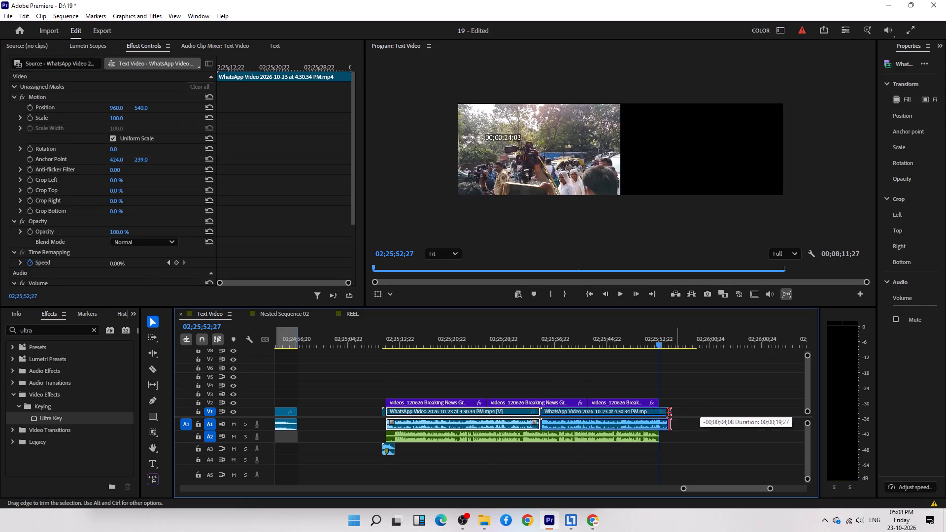
{"action": "left_click_drag", "start_coordinate": [667, 413], "coordinate": [658, 415]}
{"action": "left_click_drag", "start_coordinate": [651, 417], "coordinate": [655, 417]}
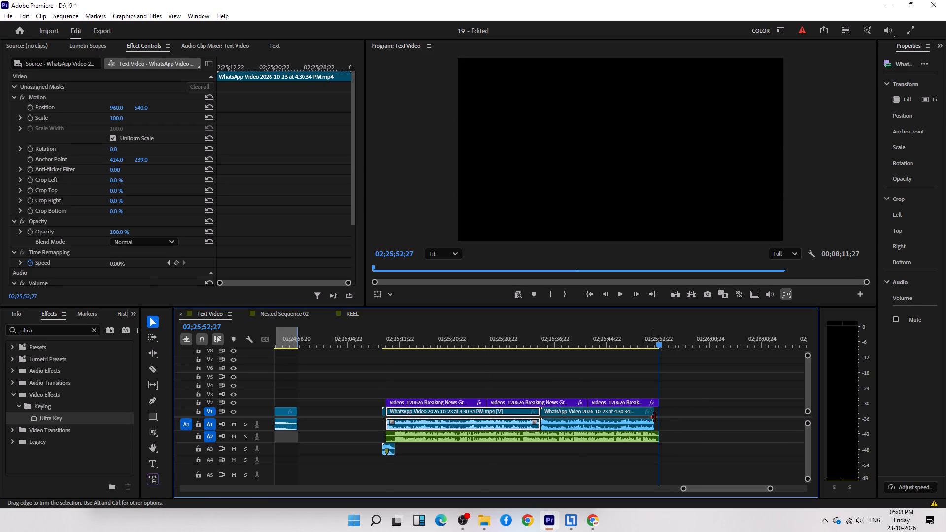
{"action": "left_click_drag", "start_coordinate": [655, 417], "coordinate": [657, 417]}
{"action": "left_click_drag", "start_coordinate": [649, 340], "coordinate": [638, 343]}
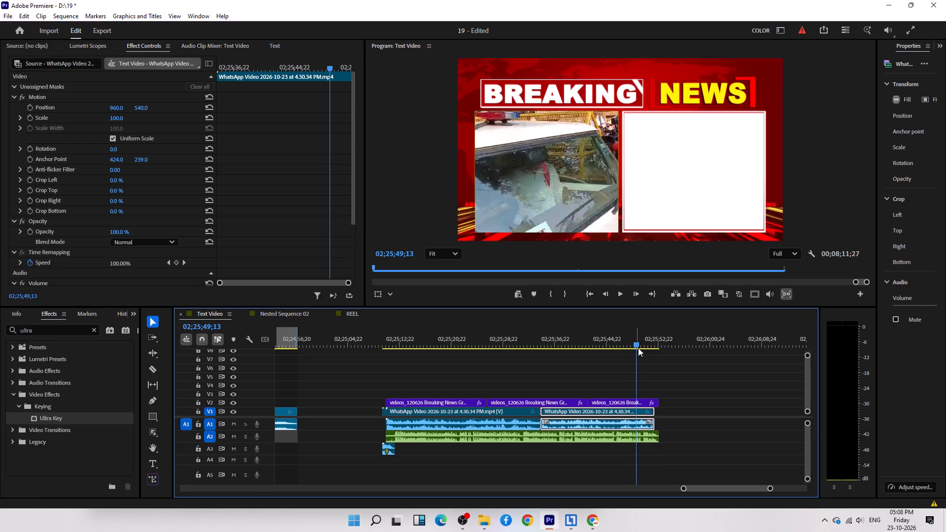
{"action": "left_click_drag", "start_coordinate": [654, 409], "coordinate": [659, 411]}
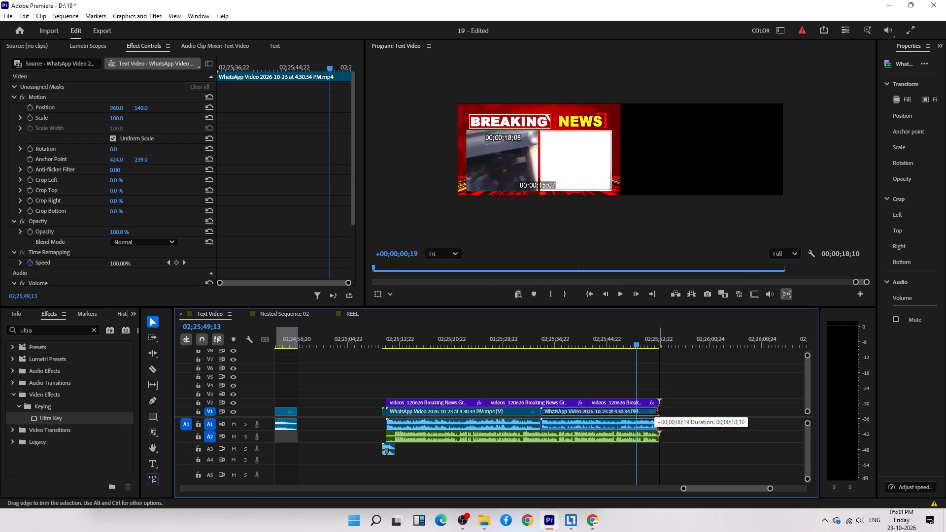
Move the 5.06.07 PM WhatsApp audio from A2 to A1, overwriting the original sound of the two video clips.
{"action": "left_click_drag", "start_coordinate": [545, 434], "coordinate": [545, 432]}
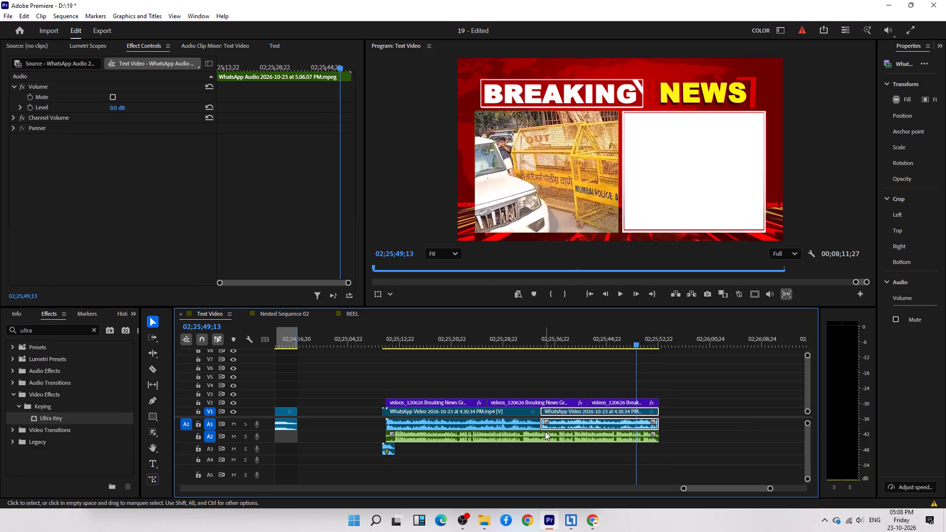
{"action": "left_click_drag", "start_coordinate": [545, 432], "coordinate": [547, 425]}
{"action": "left_click", "coordinate": [581, 443]}
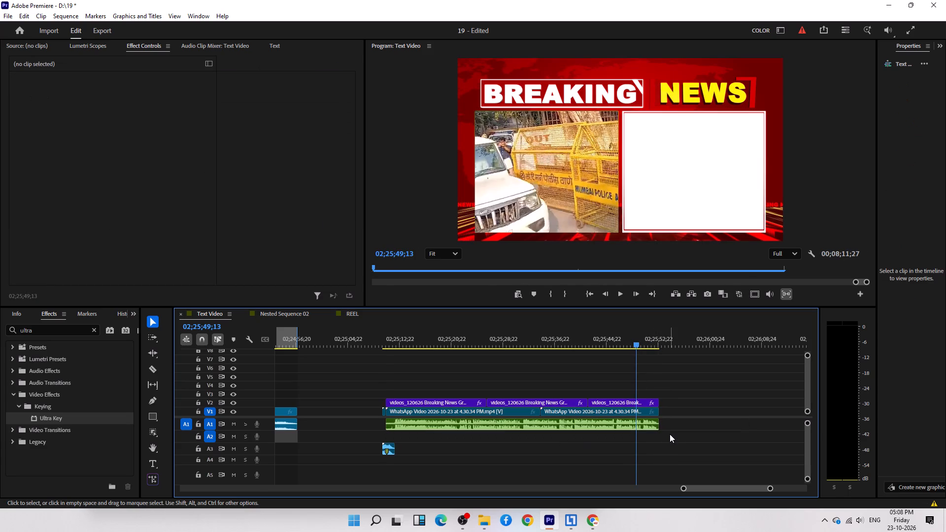
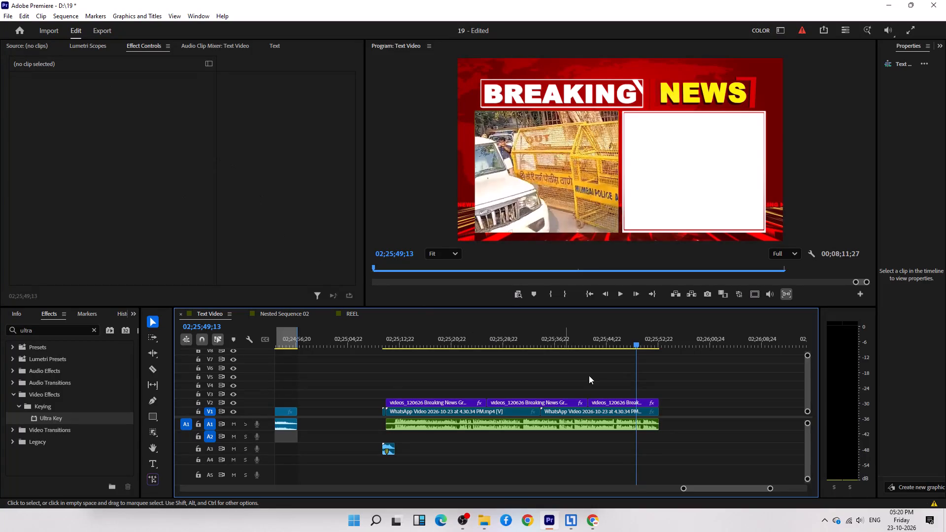
Copy the "मुंबई में 'दिवाली एडिट 2026' फंडरेजर का आयोजन।" title clip from V5 in the earlier fundraiser story near 01;55;53;28.
{"action": "left_click_drag", "start_coordinate": [456, 343], "coordinate": [535, 368]}
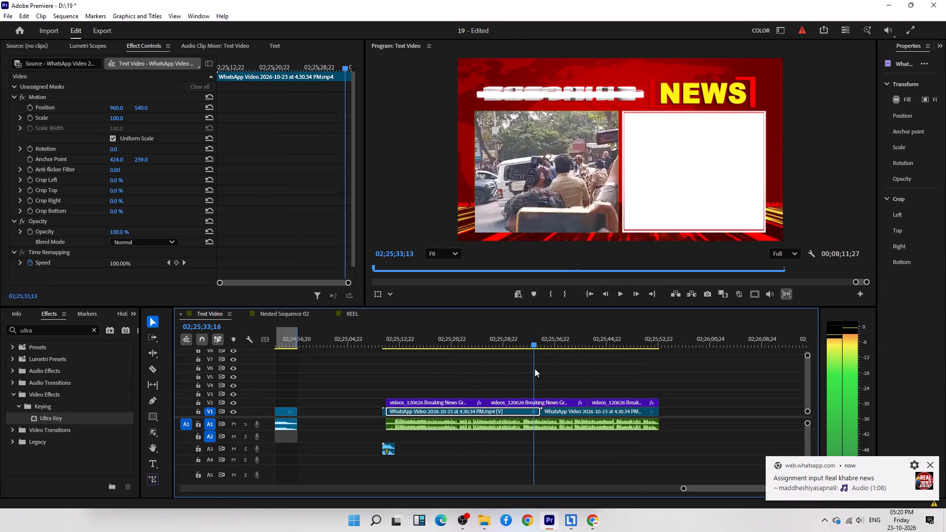
{"action": "left_click_drag", "start_coordinate": [535, 368], "coordinate": [540, 367]}
{"action": "scroll", "coordinate": [613, 395], "scroll_direction": "down", "scroll_amount": 6}
{"action": "scroll", "coordinate": [558, 404], "scroll_direction": "down", "scroll_amount": 4}
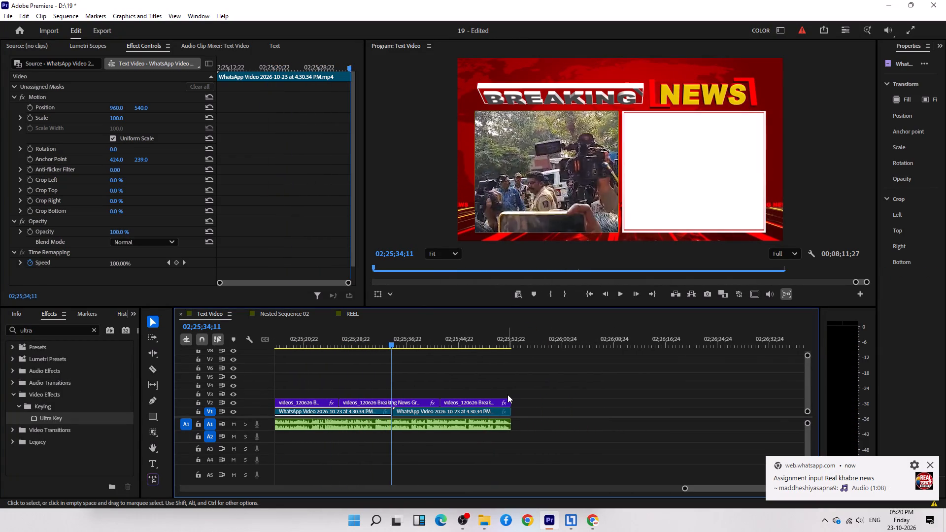
{"action": "scroll", "coordinate": [451, 449], "scroll_direction": "up", "scroll_amount": 10}
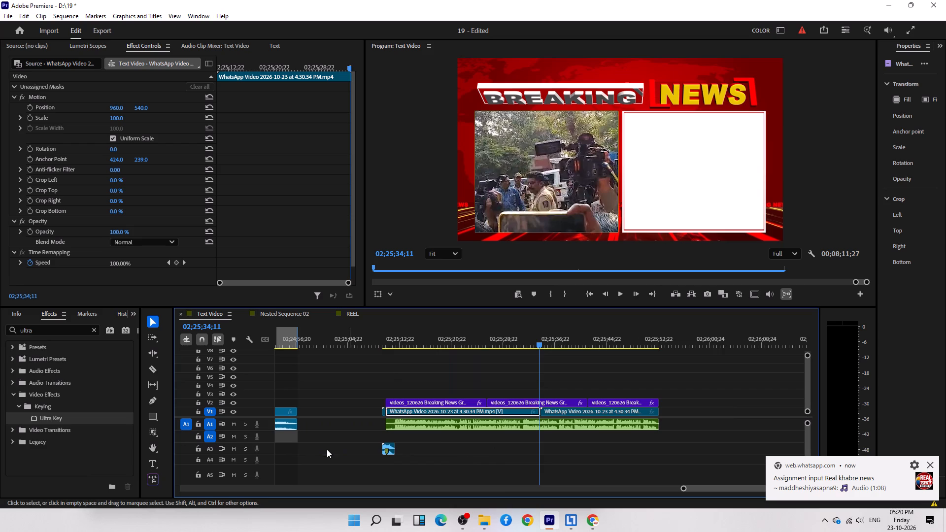
{"action": "scroll", "coordinate": [316, 443], "scroll_direction": "up", "scroll_amount": 6}
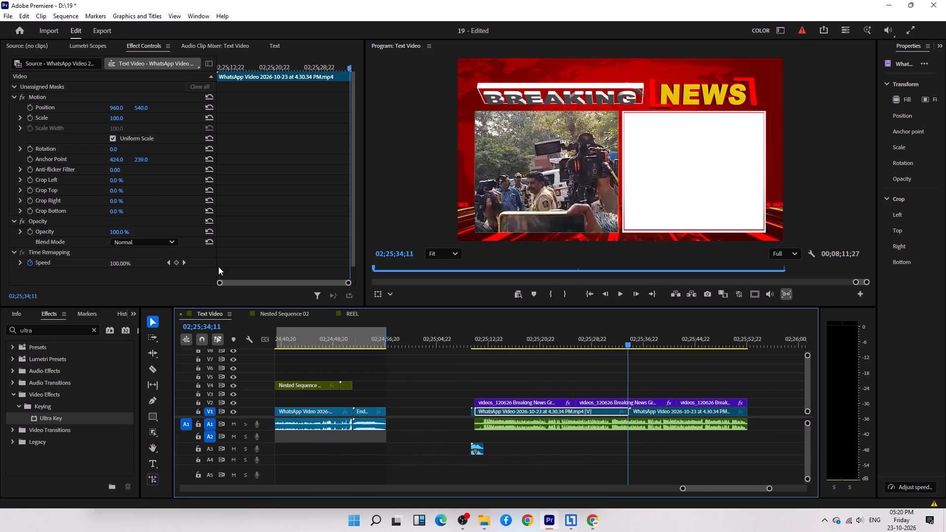
{"action": "key", "text": "minus"}
{"action": "key", "text": "minus"}
{"action": "type", "text": "--"}
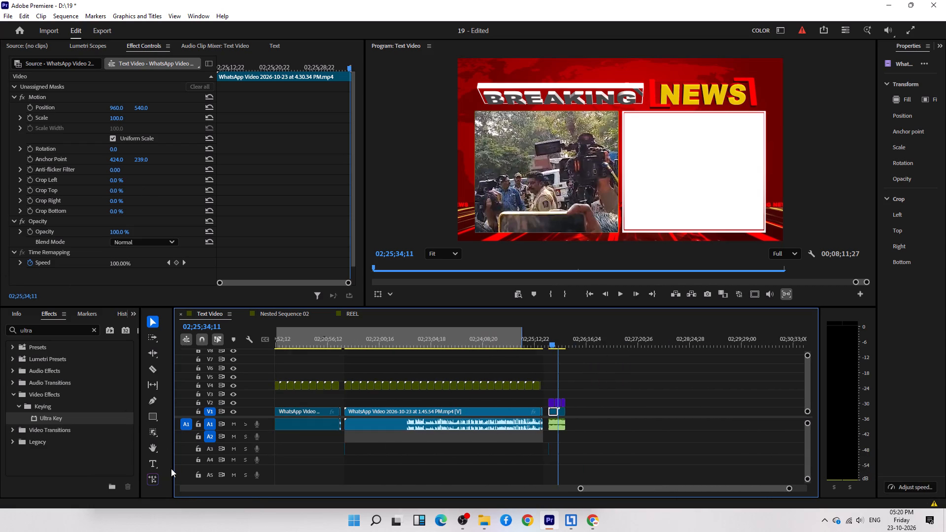
{"action": "scroll", "coordinate": [169, 465], "scroll_direction": "up", "scroll_amount": 4}
{"action": "key", "text": "minus"}
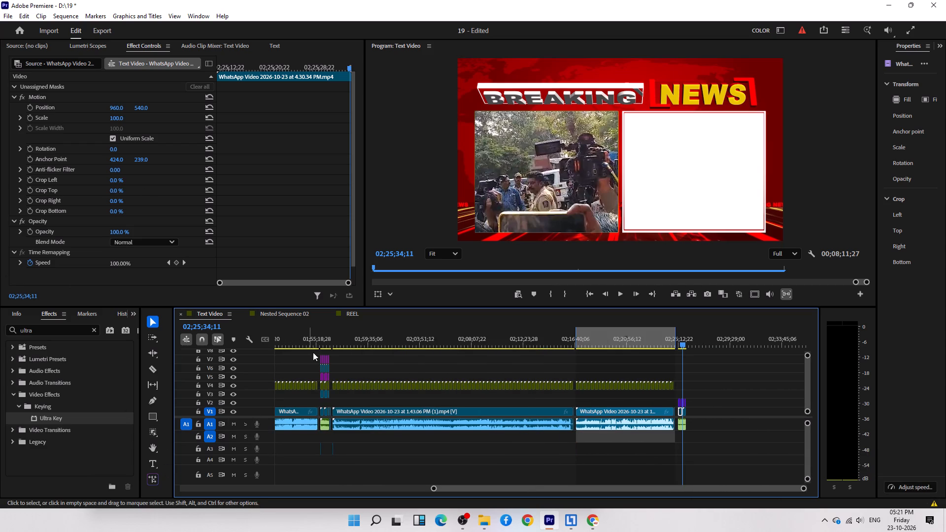
{"action": "left_click", "coordinate": [325, 341]}
{"action": "key", "text": "minus"}
{"action": "key", "text": "equal"}
{"action": "type", "text": "=="}
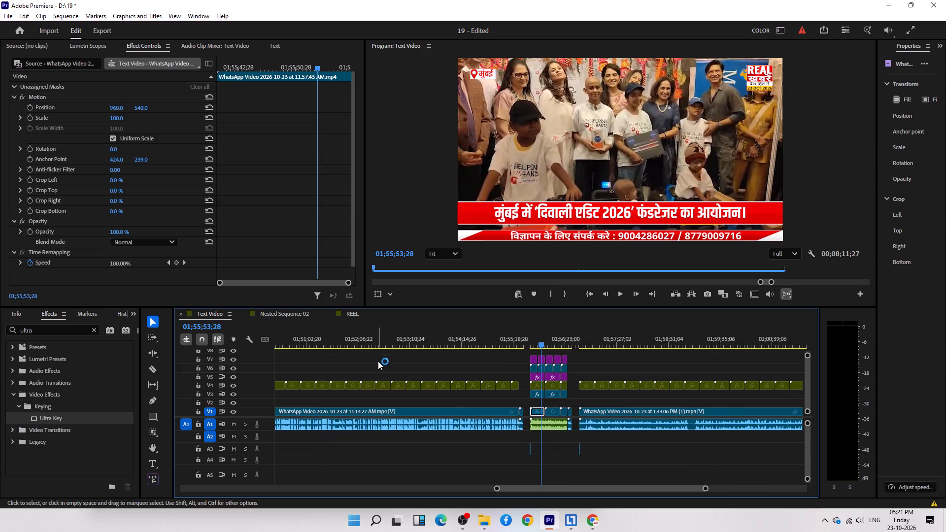
{"action": "key", "text": "equal"}
{"action": "key", "text": "equal"}
{"action": "left_click", "coordinate": [509, 377]}
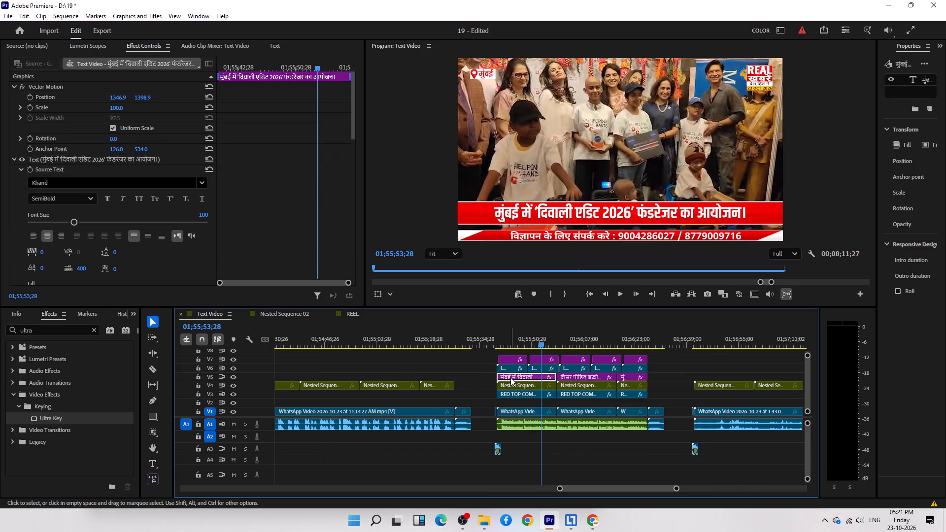
{"action": "key", "text": "ctrl+c"}
{"action": "key", "text": "End"}
{"action": "key", "text": "Up"}
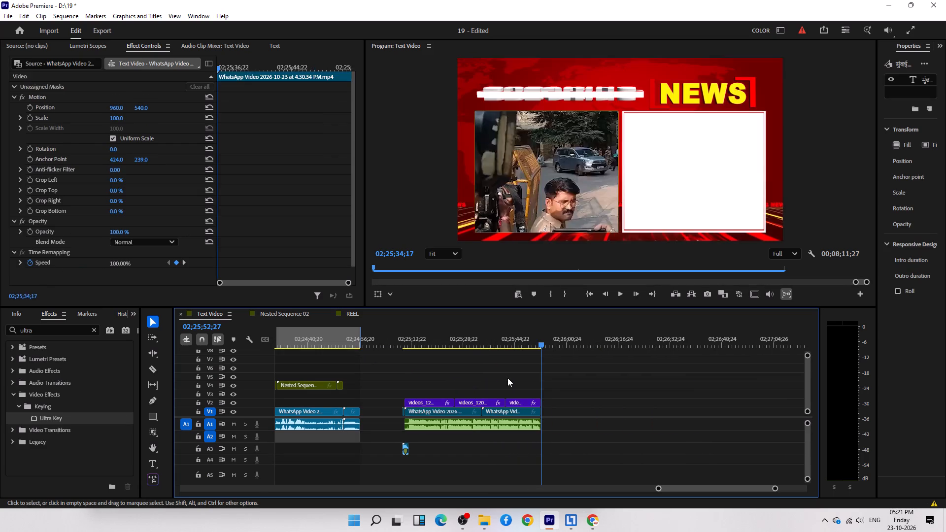
{"action": "key", "text": "Up"}
{"action": "key", "text": "Up"}
{"action": "key", "text": "Up"}
{"action": "key", "text": "Down"}
{"action": "key", "text": "Down"}
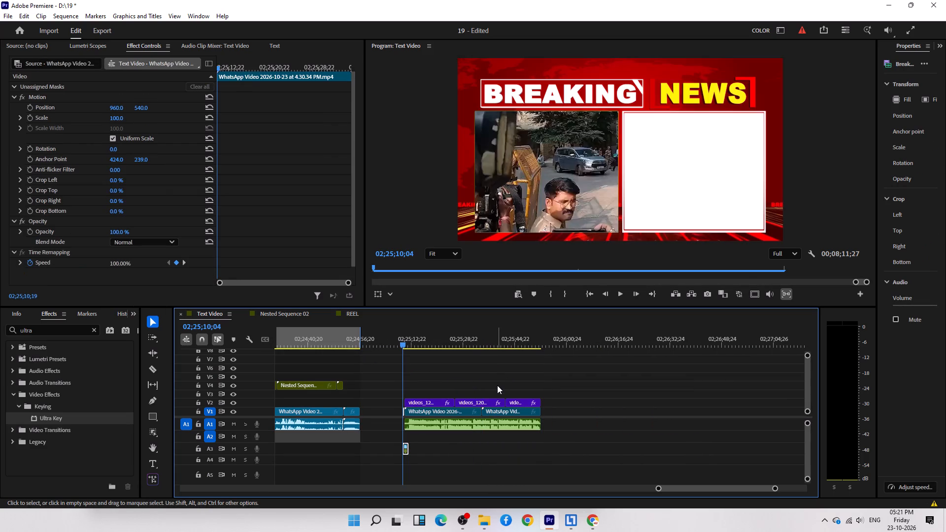
{"action": "key", "text": "ctrl+v"}
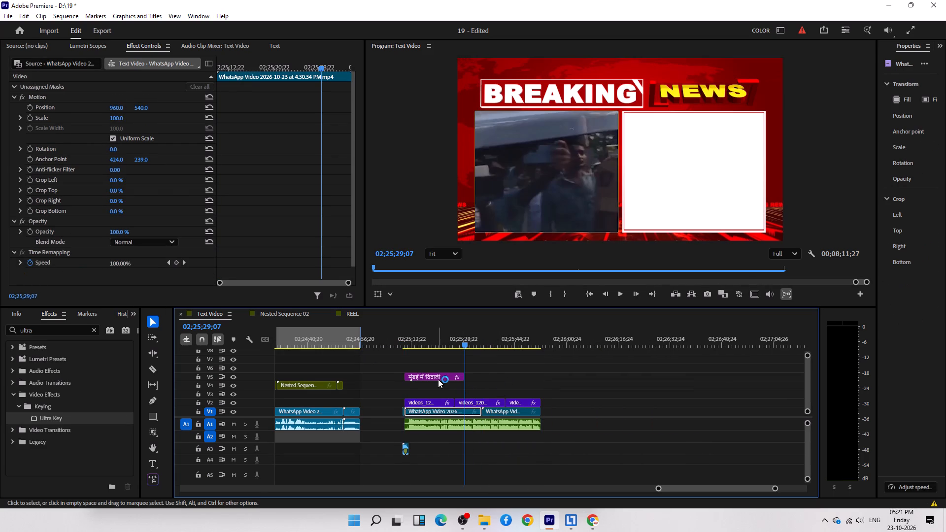
{"action": "left_click_drag", "start_coordinate": [438, 379], "coordinate": [443, 394]}
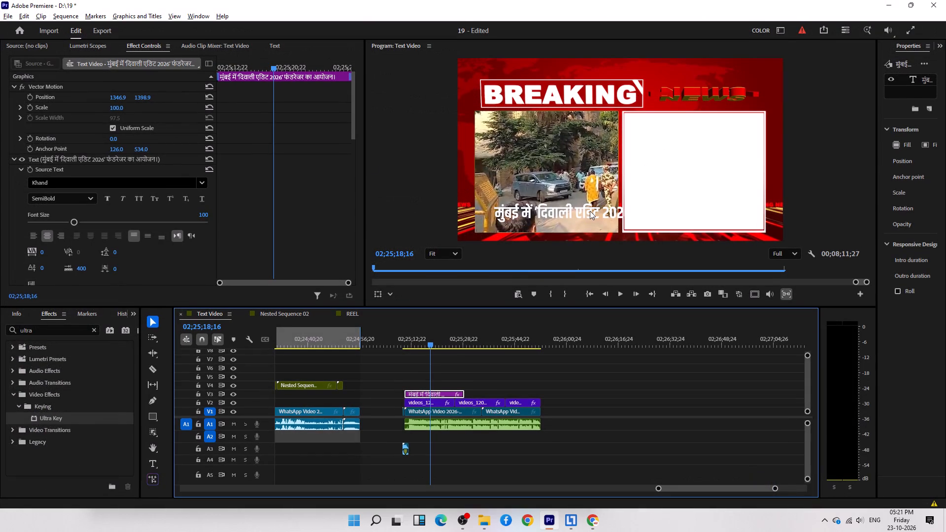
{"action": "triple_click", "coordinate": [589, 211]}
{"action": "key", "text": "ctrl+v"}
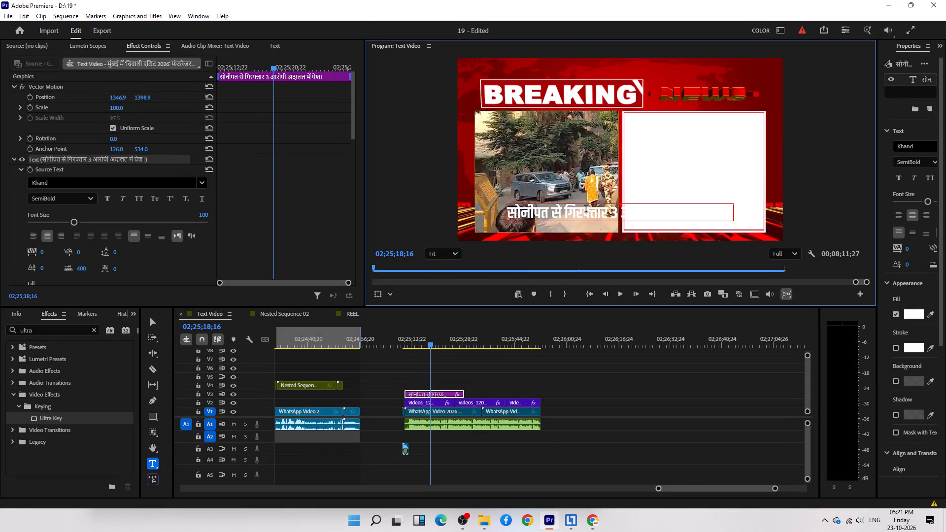
Break the headline into three lines, after "सोनीपत से" and after "गिरफ्तार".
{"action": "left_click", "coordinate": [569, 214]}
{"action": "key", "text": "BackSpace"}
{"action": "key", "text": "Return"}
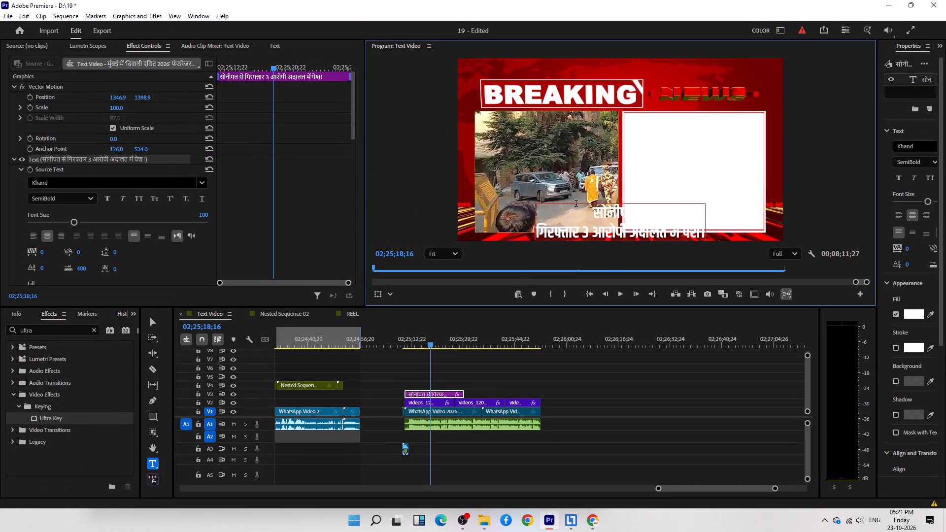
{"action": "left_click", "coordinate": [595, 234]}
{"action": "left_click", "coordinate": [581, 230]}
{"action": "key", "text": "BackSpace"}
{"action": "key", "text": "Return"}
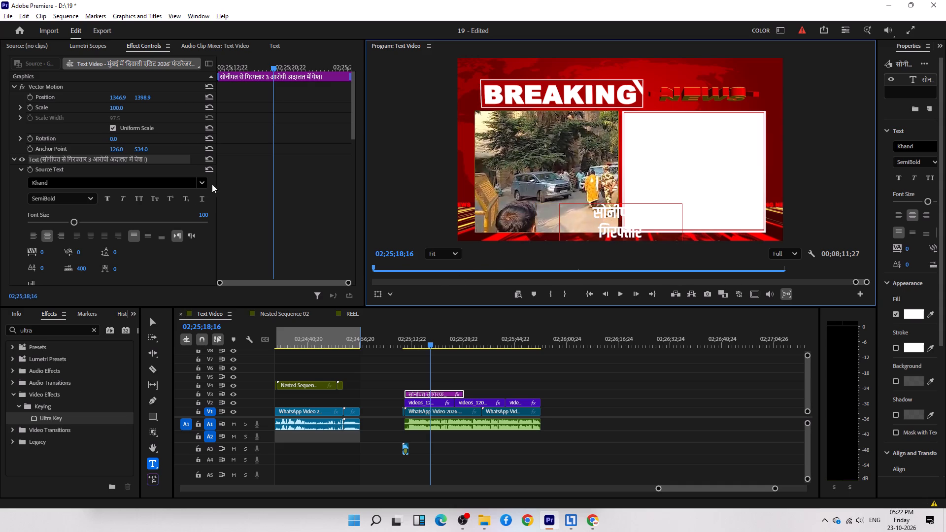
Move the headline text into the upper part of the template's white box.
{"action": "left_click", "coordinate": [149, 325]}
{"action": "left_click_drag", "start_coordinate": [638, 220], "coordinate": [638, 219]}
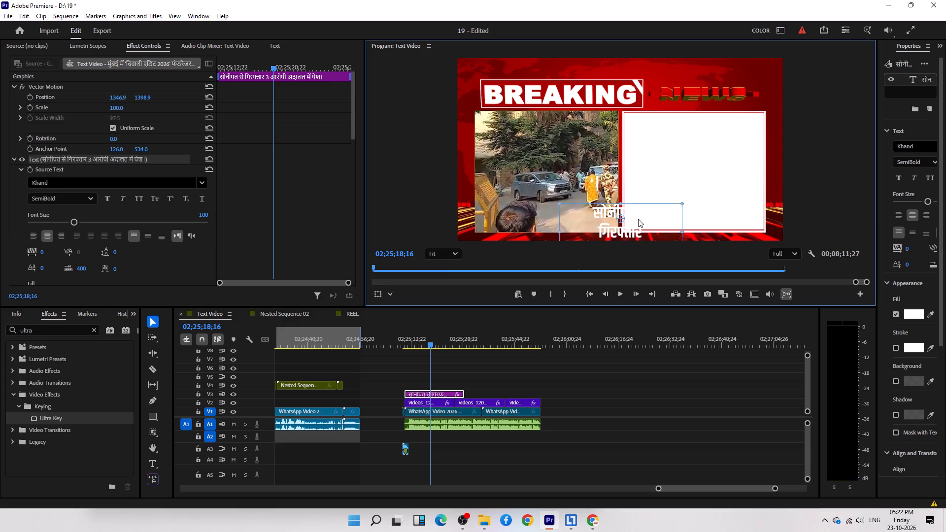
{"action": "left_click_drag", "start_coordinate": [638, 219], "coordinate": [708, 140]}
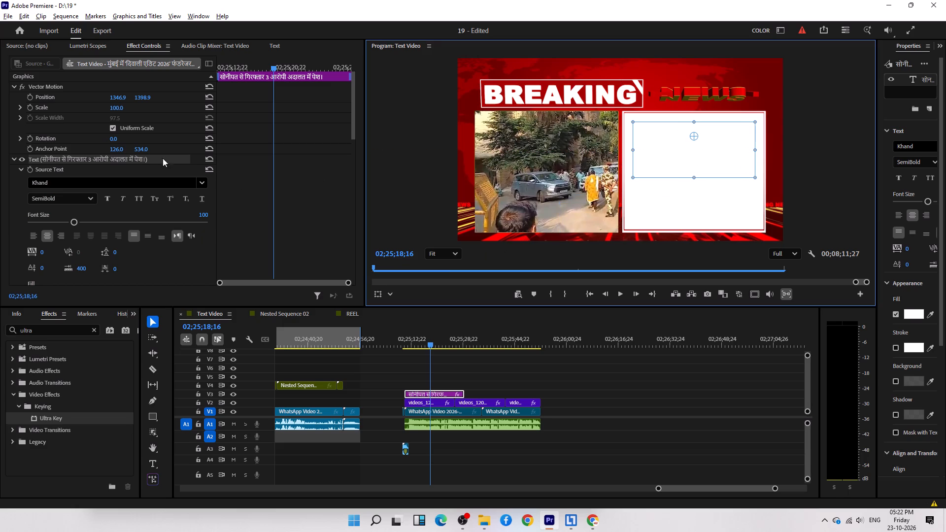
Set the fill colour of the whole headline to red DA0000.
{"action": "triple_click", "coordinate": [678, 154]}
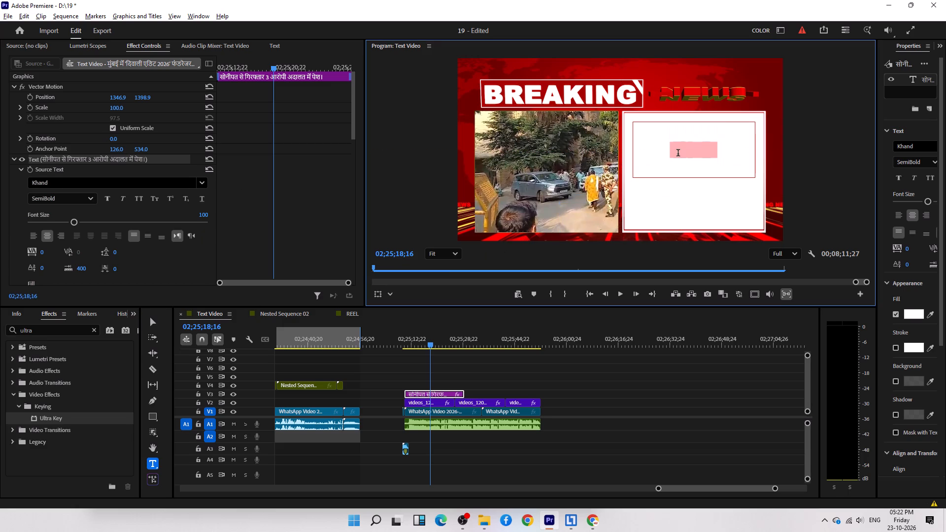
{"action": "key", "text": "ctrl+a"}
{"action": "scroll", "coordinate": [219, 220], "scroll_direction": "down", "scroll_amount": 12}
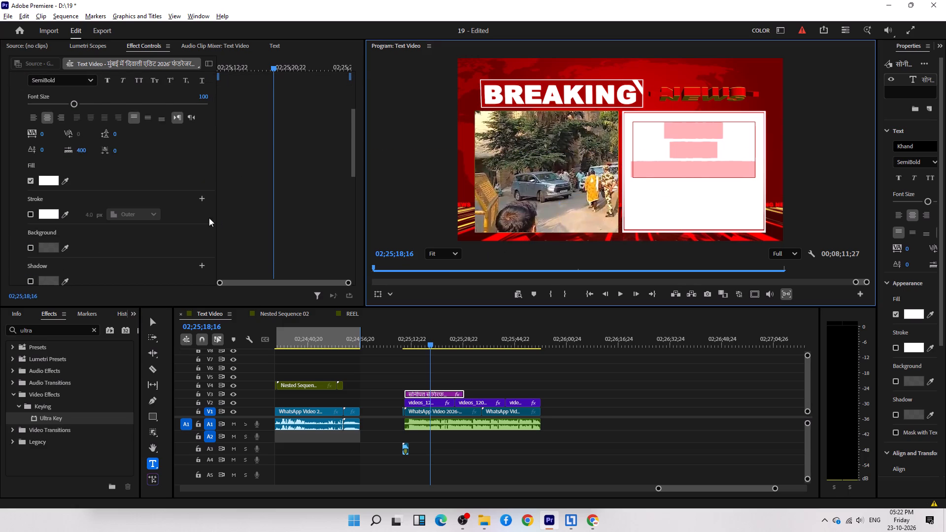
{"action": "left_click", "coordinate": [52, 182]}
{"action": "left_click_drag", "start_coordinate": [432, 267], "coordinate": [523, 322]}
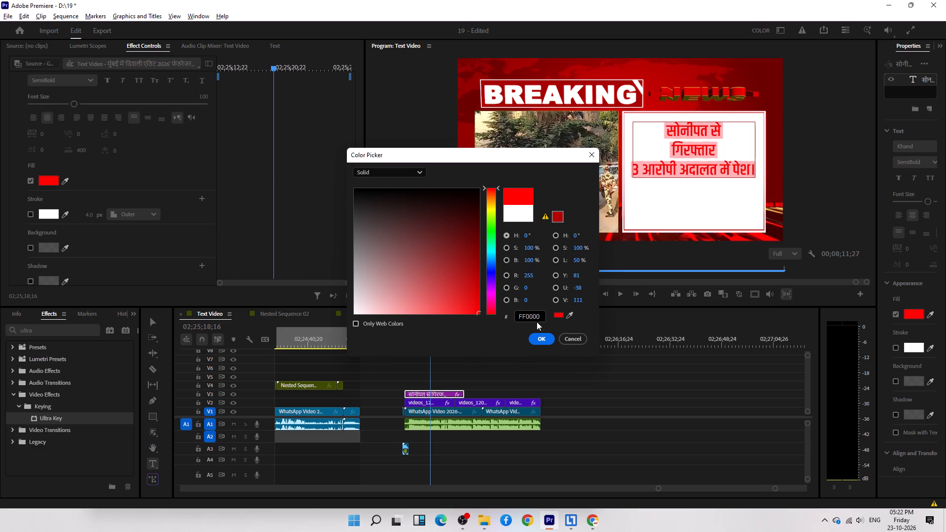
{"action": "left_click_drag", "start_coordinate": [478, 284], "coordinate": [485, 291]}
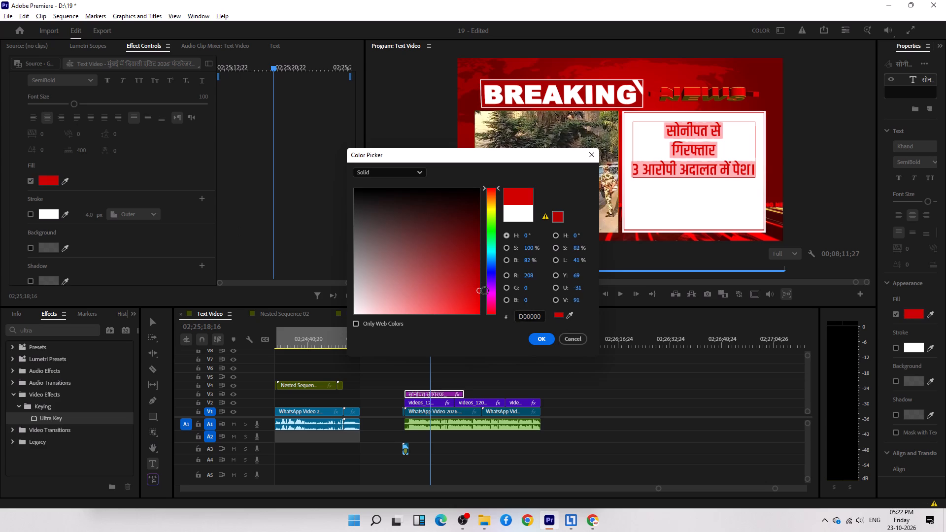
{"action": "left_click_drag", "start_coordinate": [485, 291], "coordinate": [492, 296]}
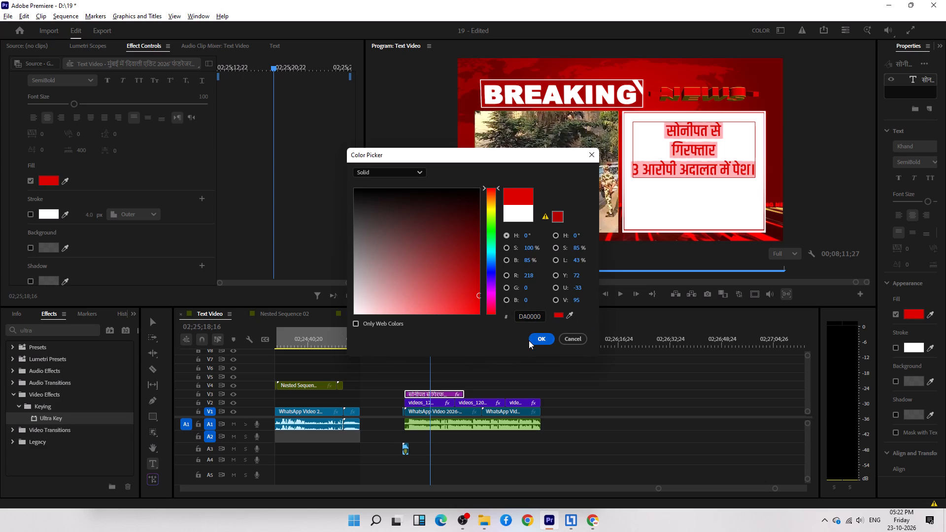
{"action": "left_click", "coordinate": [529, 340]}
Turn on the shadow for the headline text.
{"action": "scroll", "coordinate": [89, 227], "scroll_direction": "down", "scroll_amount": 5}
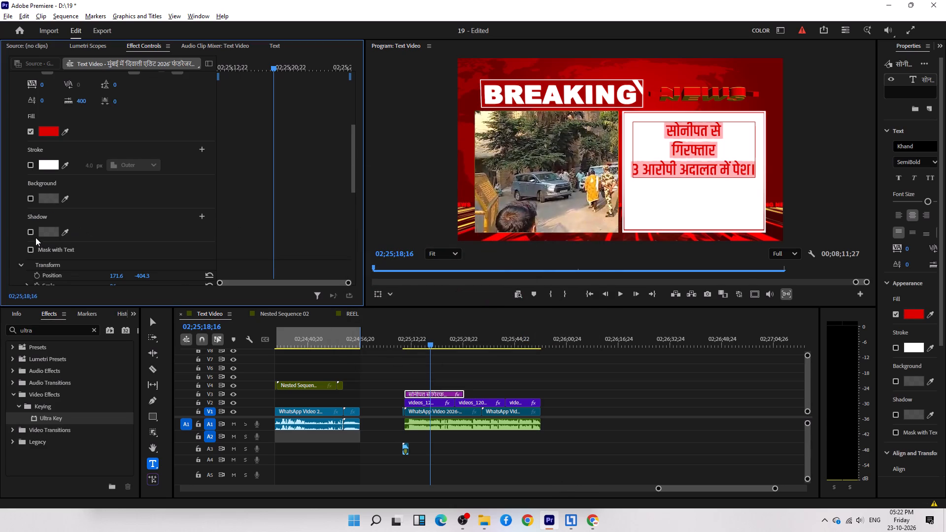
{"action": "left_click", "coordinate": [31, 234]}
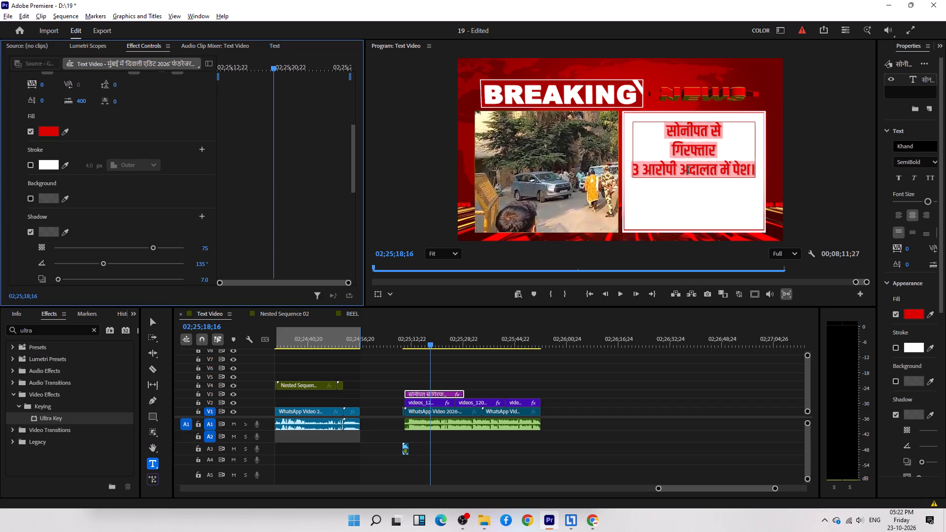
Break the headline's last line before "अदालत" so the text runs over four lines.
{"action": "left_click", "coordinate": [681, 171]}
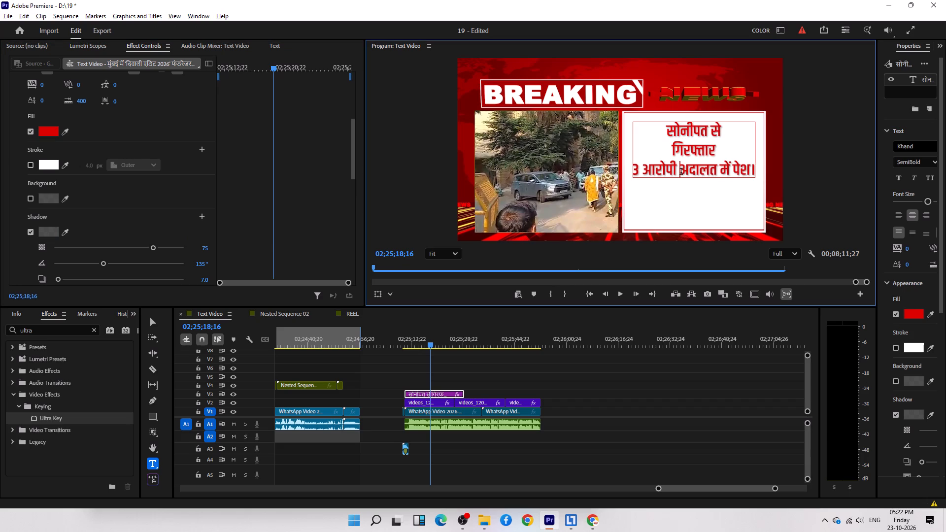
{"action": "key", "text": "BackSpace"}
{"action": "key", "text": "Return"}
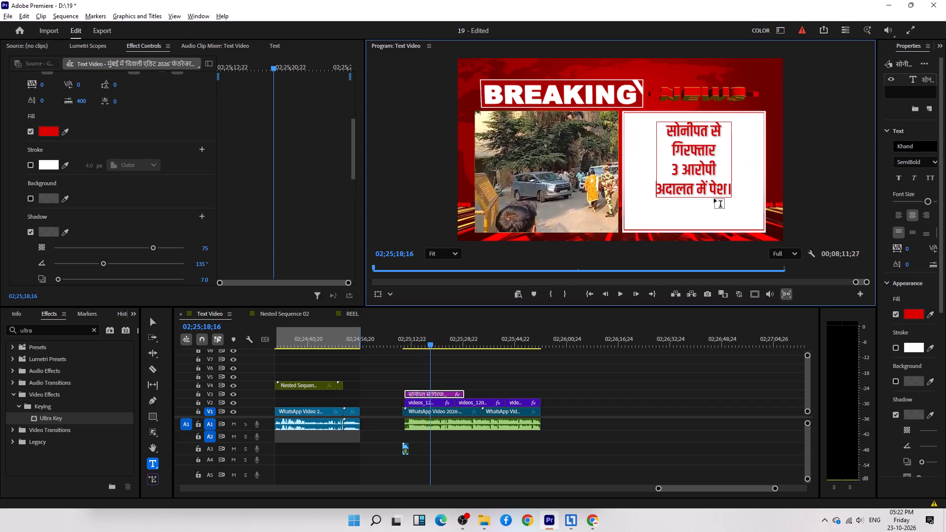
Enlarge the four-line headline text so that it fills the template's white box.
{"action": "left_click", "coordinate": [154, 320]}
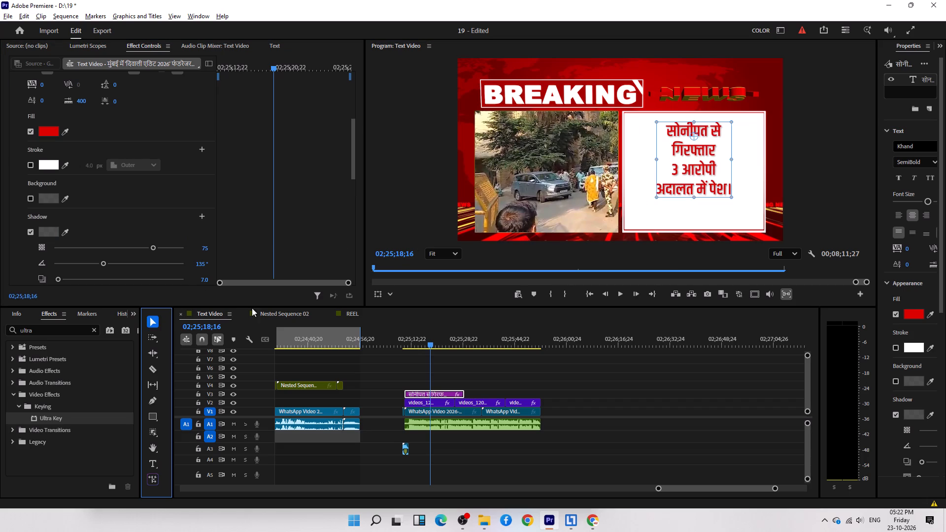
{"action": "left_click_drag", "start_coordinate": [731, 200], "coordinate": [748, 209]}
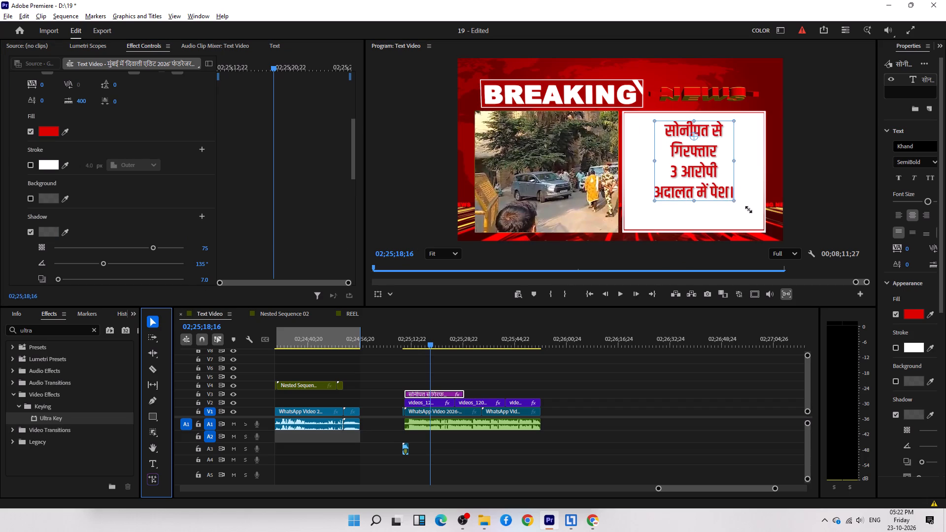
{"action": "left_click_drag", "start_coordinate": [748, 209], "coordinate": [783, 220]}
{"action": "left_click", "coordinate": [725, 195]}
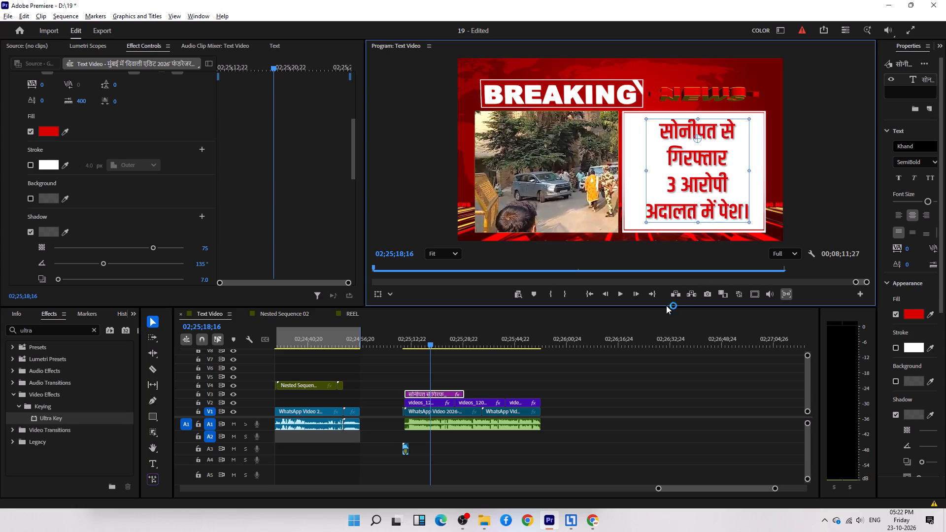
Duplicate the headline clip on V3, placing the copy directly after the original.
{"action": "left_click_drag", "start_coordinate": [530, 364], "coordinate": [432, 390]}
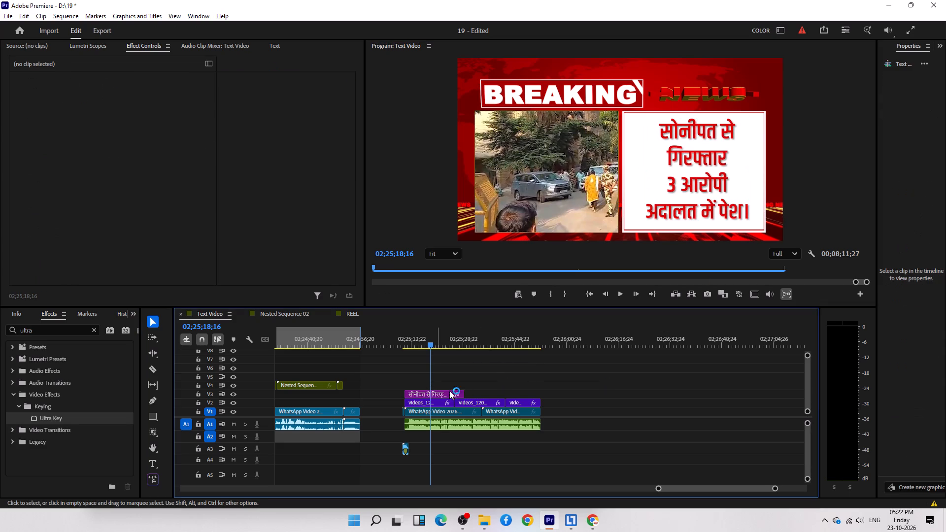
{"action": "left_click_drag", "start_coordinate": [494, 375], "coordinate": [442, 393]}
{"action": "left_click_drag", "start_coordinate": [442, 393], "coordinate": [524, 392], "text": "alt"}
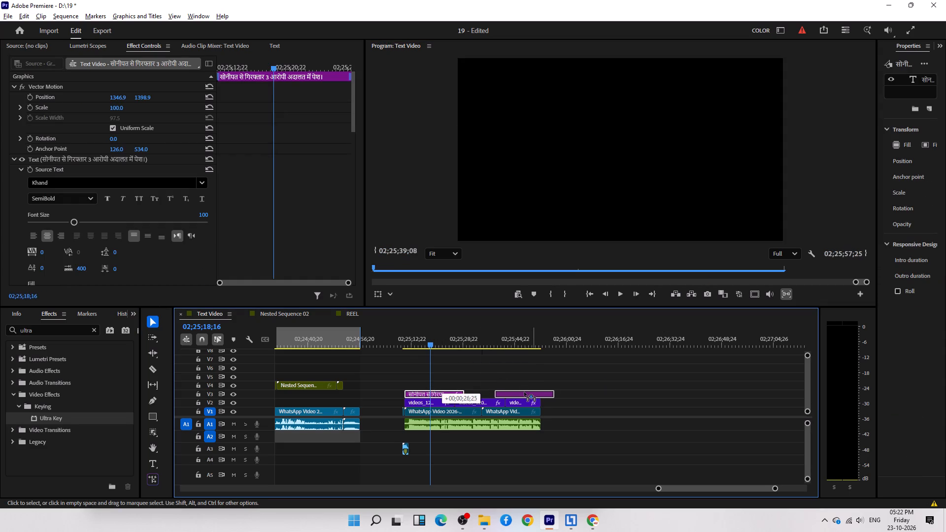
{"action": "left_click_drag", "start_coordinate": [524, 392], "coordinate": [503, 393], "text": "alt"}
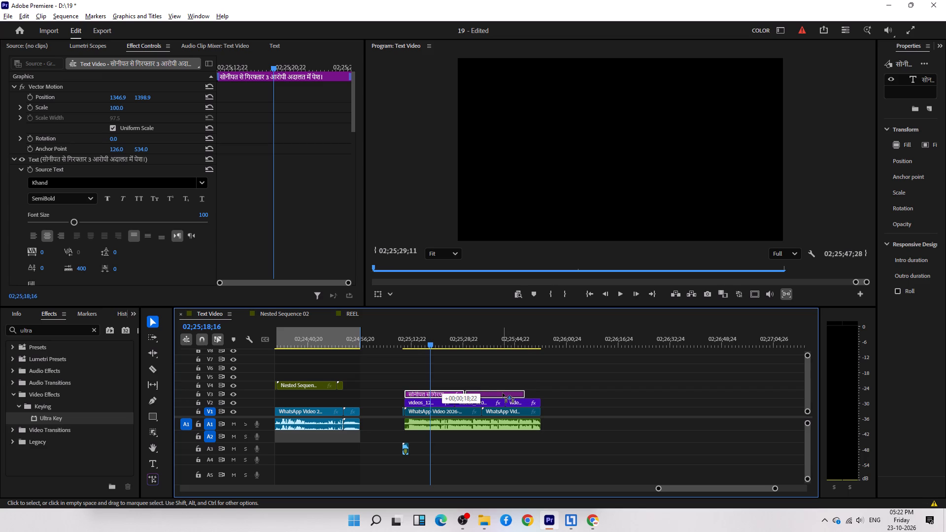
{"action": "left_click_drag", "start_coordinate": [503, 393], "coordinate": [502, 393], "text": "alt"}
Replace the duplicated headline's text with ChatGPT's second short point, "वकील ने पुलिस रिमांड पर उठाए सवाल।".
{"action": "left_click", "coordinate": [488, 337]}
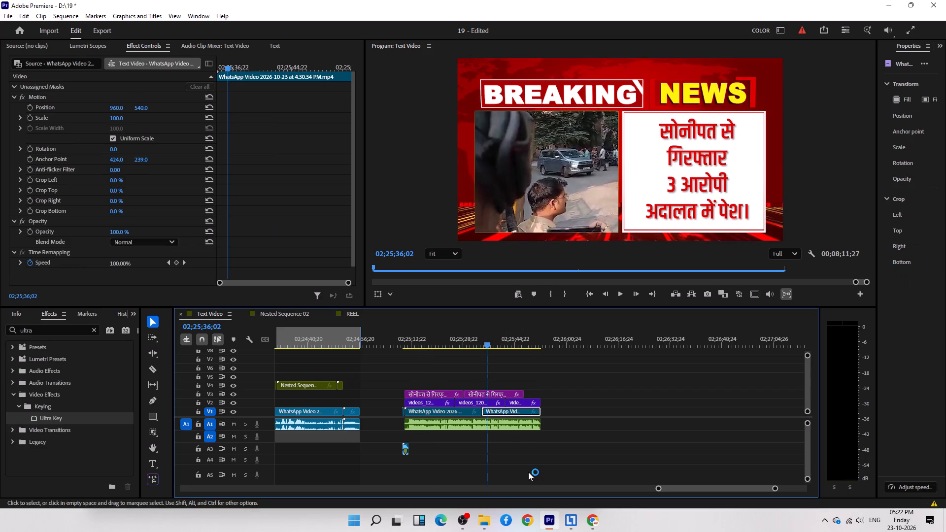
{"action": "left_click", "coordinate": [600, 519]}
{"action": "triple_click", "coordinate": [402, 229]}
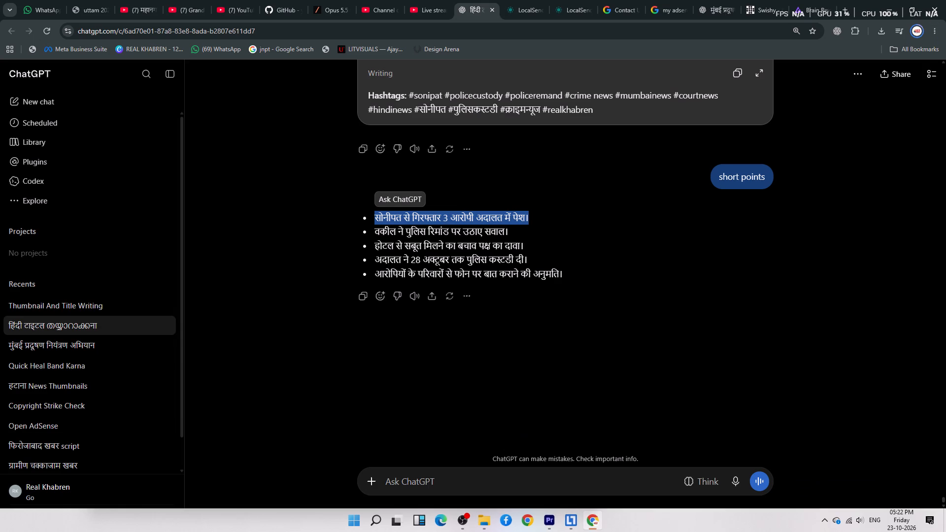
{"action": "key", "text": "ctrl+c"}
{"action": "key", "text": "alt+Tab"}
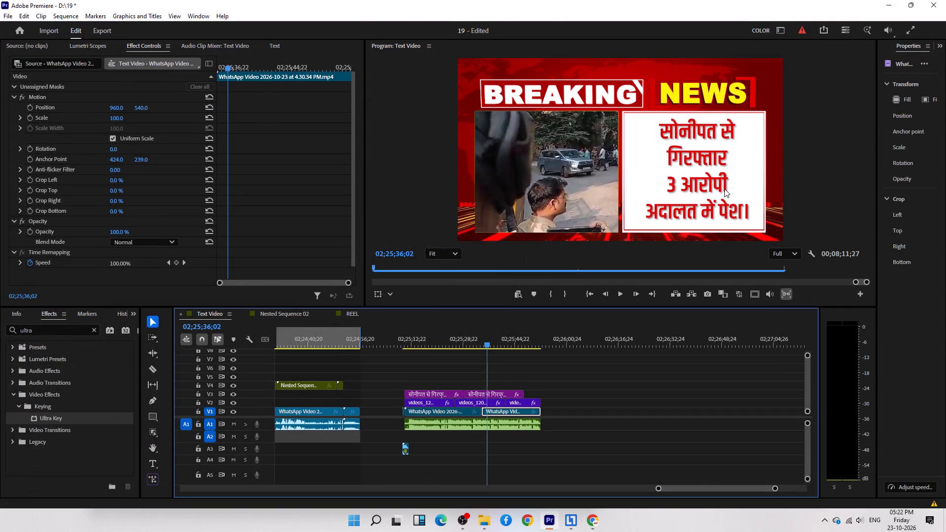
{"action": "triple_click", "coordinate": [694, 160]}
{"action": "key", "text": "ctrl+a"}
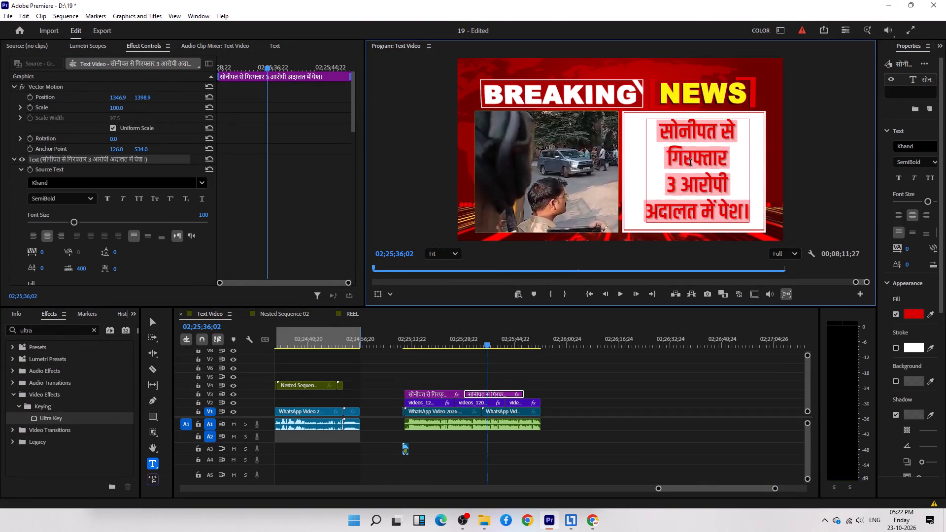
{"action": "key", "text": "ctrl+v"}
Break the second headline into four lines, after "वकील ने", "पुलिस रिमांड" and "पर उठाए".
{"action": "left_click", "coordinate": [629, 132]}
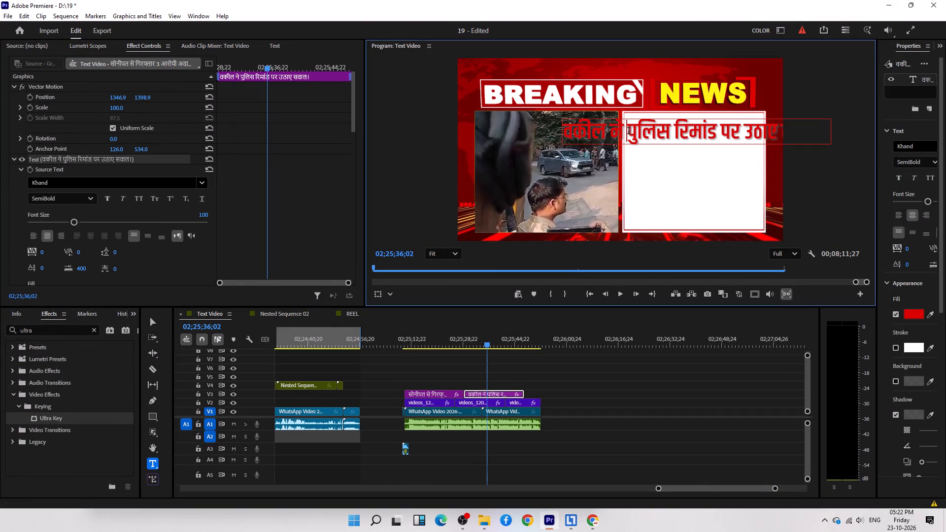
{"action": "key", "text": "BackSpace"}
{"action": "key", "text": "Return"}
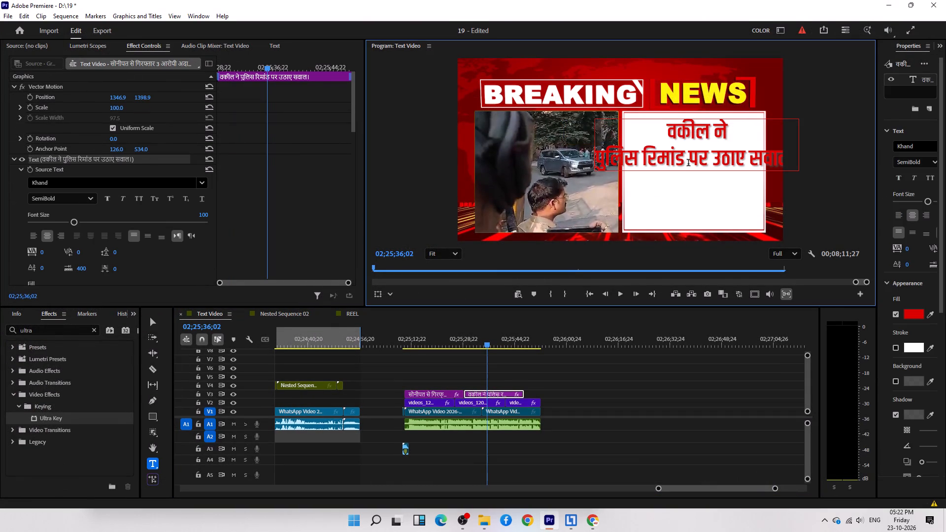
{"action": "left_click", "coordinate": [691, 163]}
{"action": "key", "text": "BackSpace"}
{"action": "key", "text": "Return"}
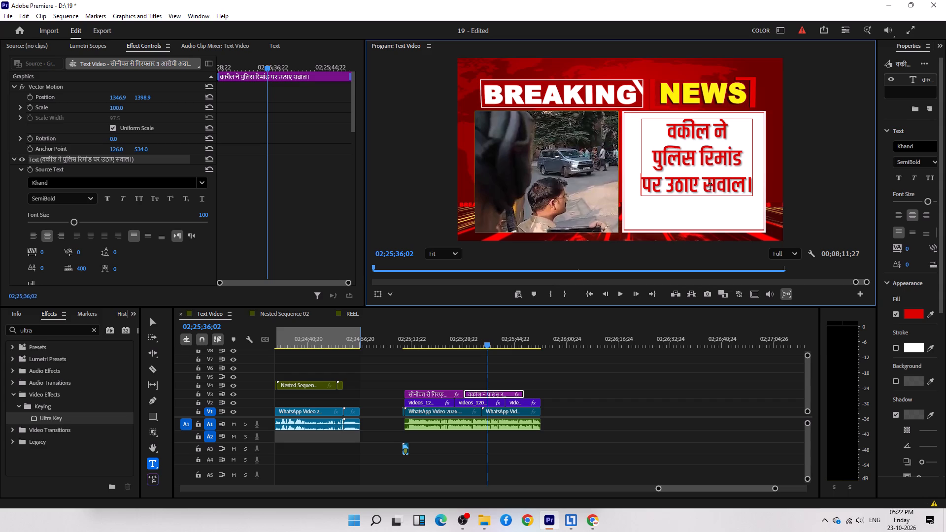
{"action": "left_click", "coordinate": [710, 188]}
{"action": "key", "text": "BackSpace"}
{"action": "key", "text": "Return"}
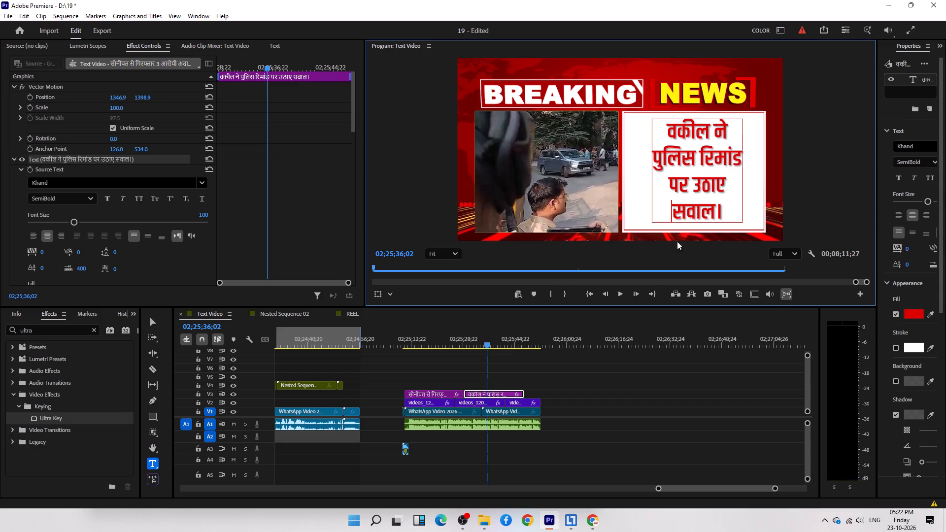
{"action": "left_click", "coordinate": [632, 376]}
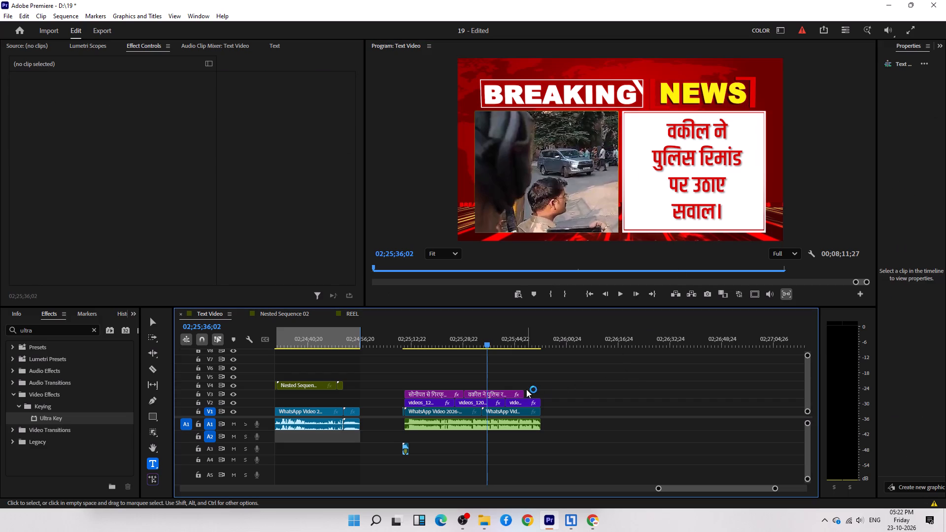
Extend the second headline clip on V3 to the end of the template clips below it.
{"action": "left_click_drag", "start_coordinate": [523, 390], "coordinate": [541, 394]}
Search the effects library for "whip".
{"action": "triple_click", "coordinate": [63, 332]}
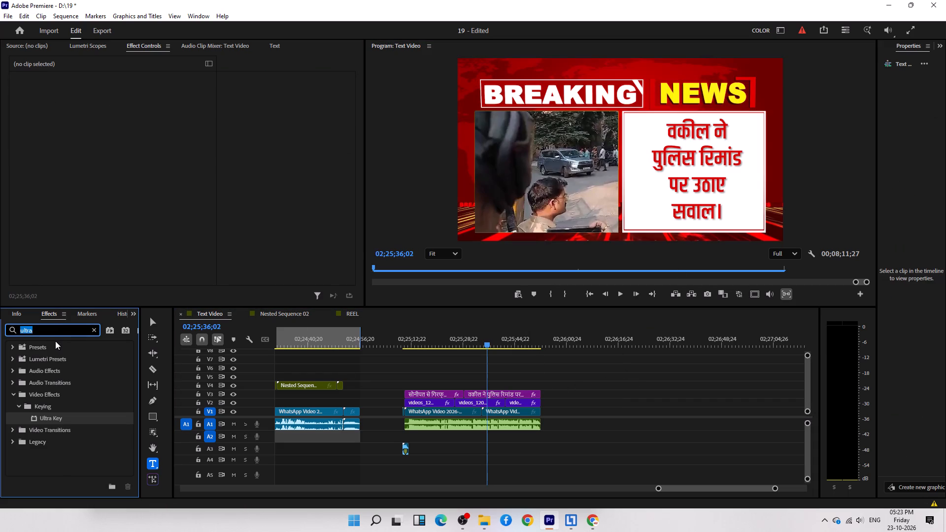
{"action": "key", "text": "w"}
{"action": "type", "text": "hi"}
{"action": "key", "text": "p"}
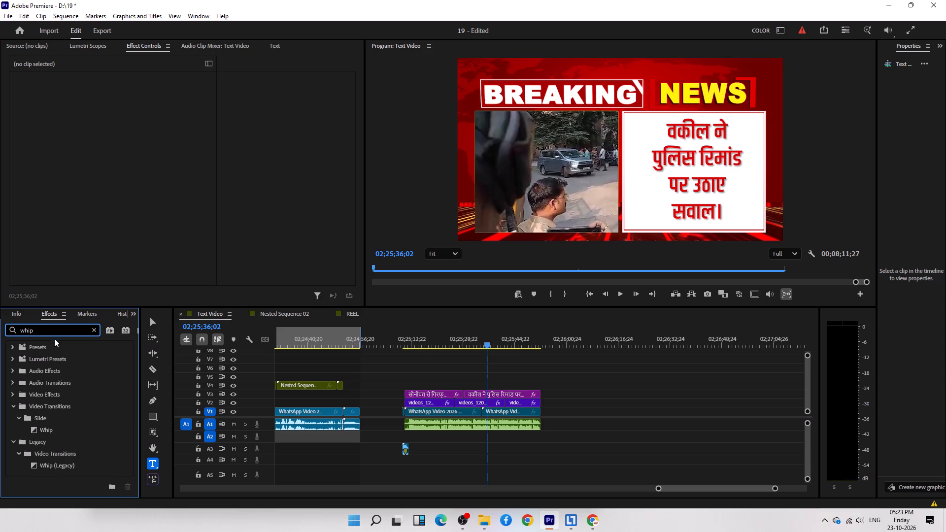
Apply the Whip transition to the V3 headlines: at the first one's start, the cut between them, and the second one's end.
{"action": "left_click_drag", "start_coordinate": [60, 430], "coordinate": [405, 391]}
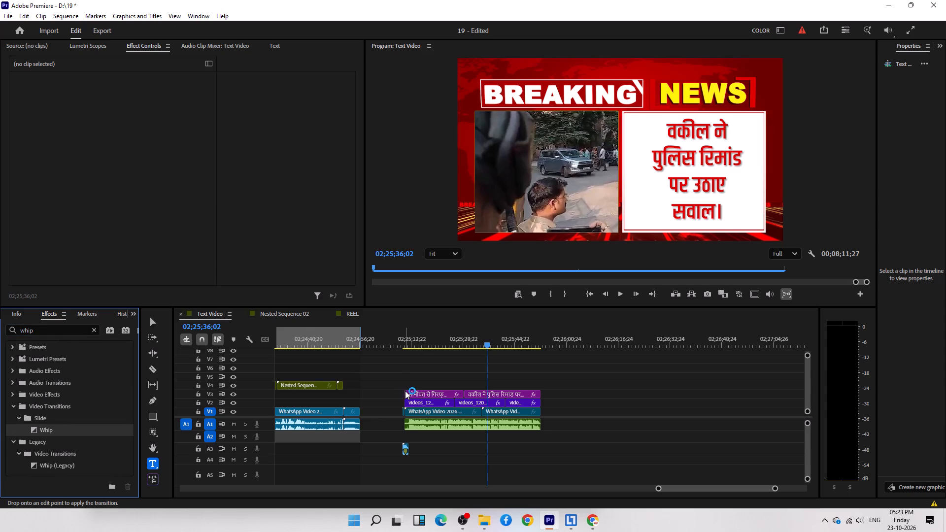
{"action": "left_click_drag", "start_coordinate": [405, 391], "coordinate": [407, 393]}
{"action": "left_click_drag", "start_coordinate": [70, 434], "coordinate": [423, 401]}
{"action": "left_click_drag", "start_coordinate": [423, 401], "coordinate": [462, 392]}
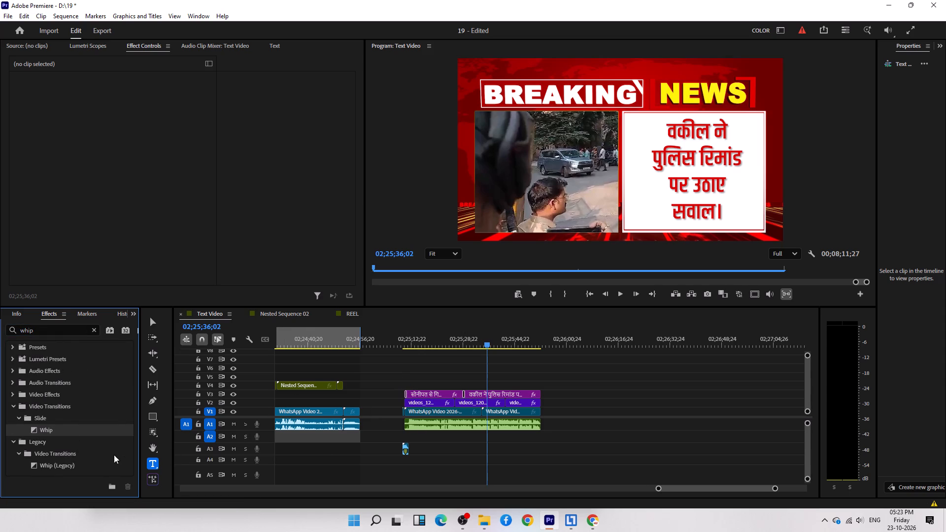
{"action": "left_click_drag", "start_coordinate": [69, 431], "coordinate": [539, 391]}
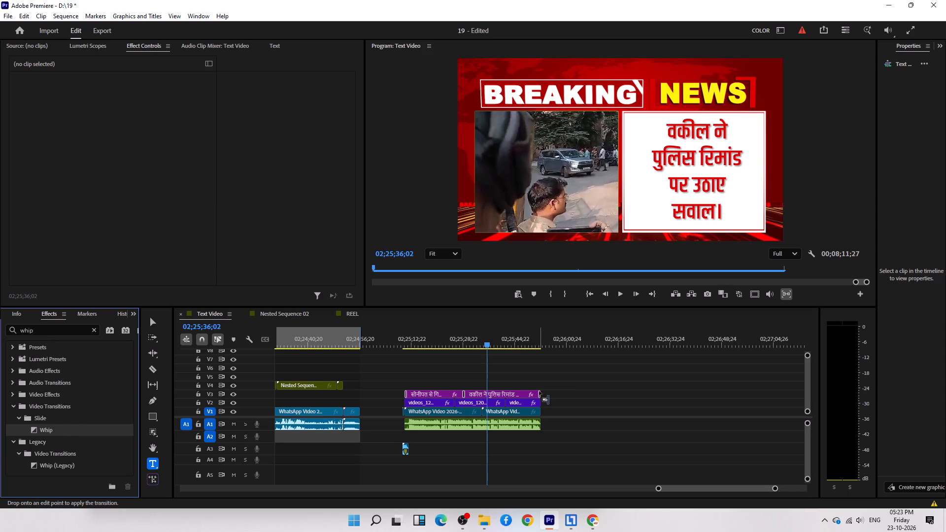
{"action": "left_click_drag", "start_coordinate": [539, 391], "coordinate": [539, 391]}
Add "WhatsApp Video 2026-10-23 at 4.30.17 PM" from the Downloads folder to V1 and A1, directly after the Breaking News segment.
{"action": "left_click", "coordinate": [490, 520]}
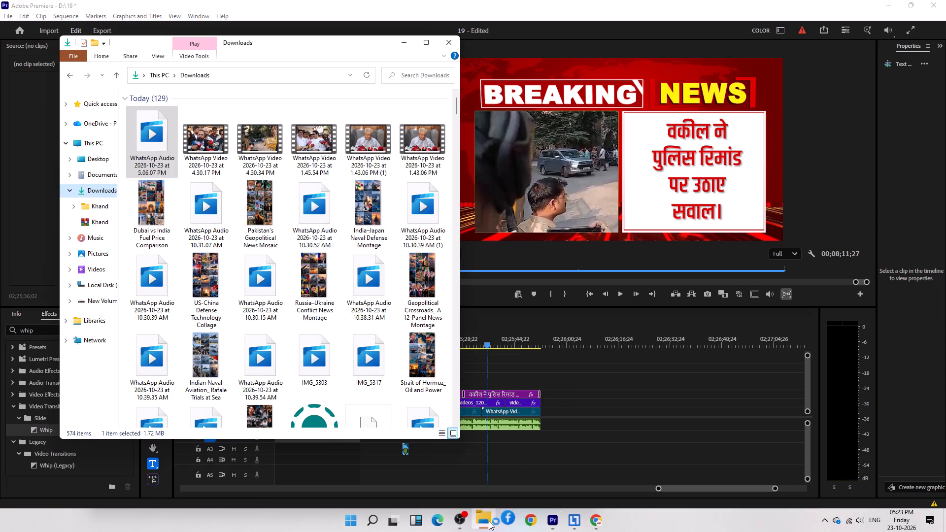
{"action": "left_click", "coordinate": [91, 188]}
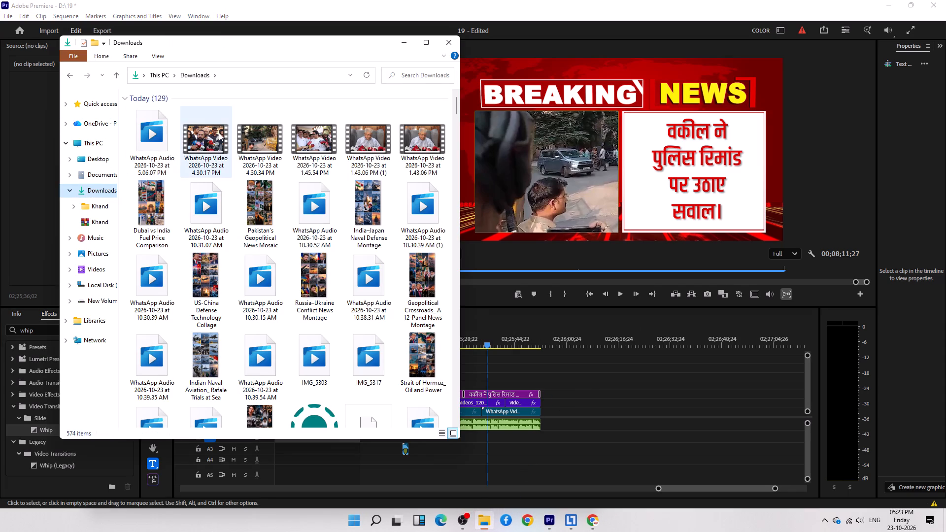
{"action": "left_click_drag", "start_coordinate": [212, 135], "coordinate": [544, 426]}
{"action": "left_click_drag", "start_coordinate": [211, 143], "coordinate": [555, 413]}
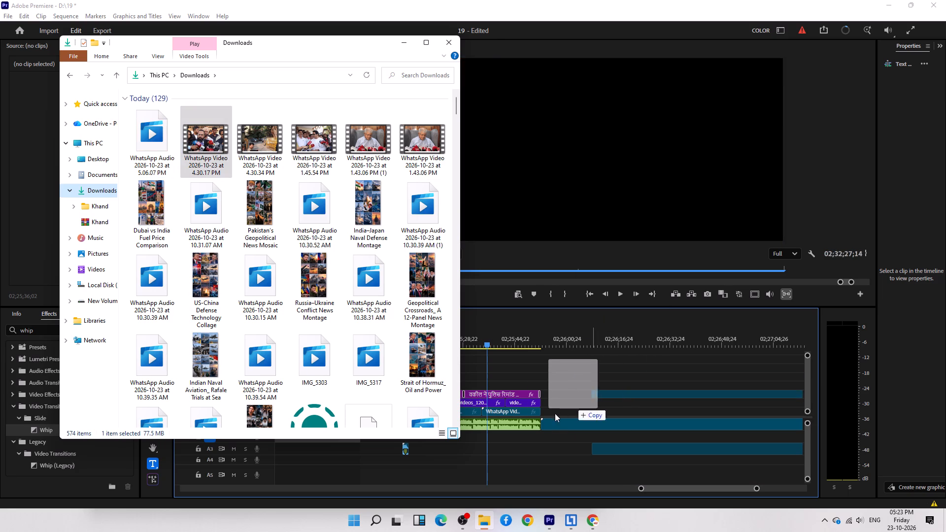
{"action": "left_click_drag", "start_coordinate": [555, 413], "coordinate": [541, 417]}
Return to Premiere's timeline and move the playhead back to the start of the Breaking News segment.
{"action": "left_click", "coordinate": [590, 387]}
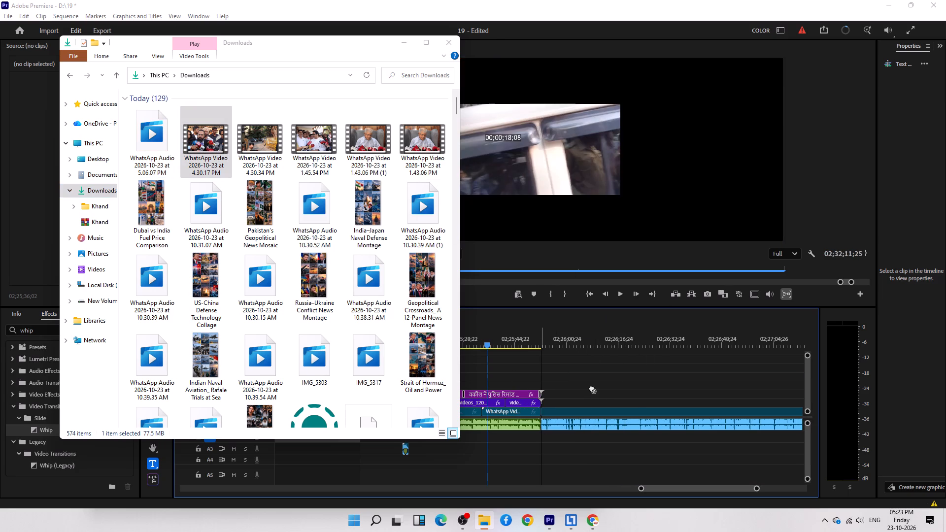
{"action": "key", "text": "Up"}
{"action": "key", "text": "Up"}
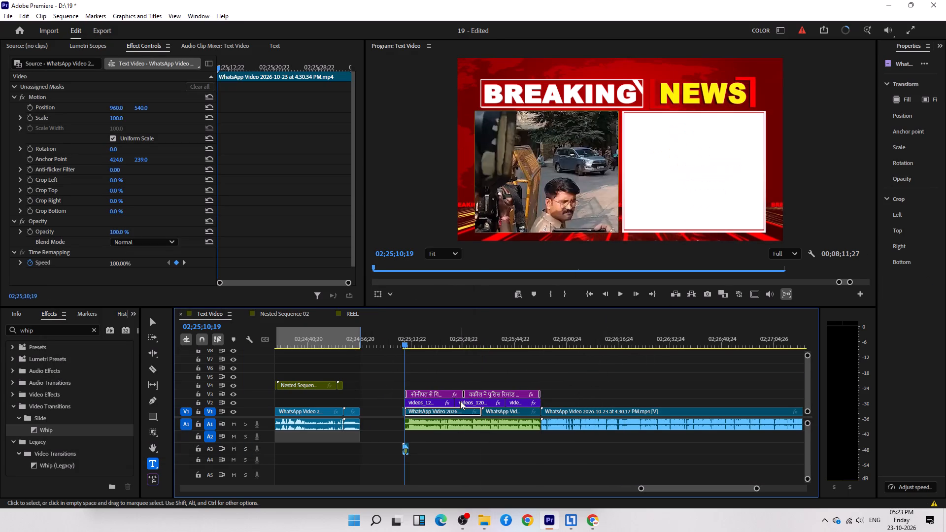
Copy the Nested Sequence 02 overlay clip on V4 to the start of the breaking-news story at 02;25;10;19.
{"action": "left_click_drag", "start_coordinate": [304, 383], "coordinate": [308, 383]}
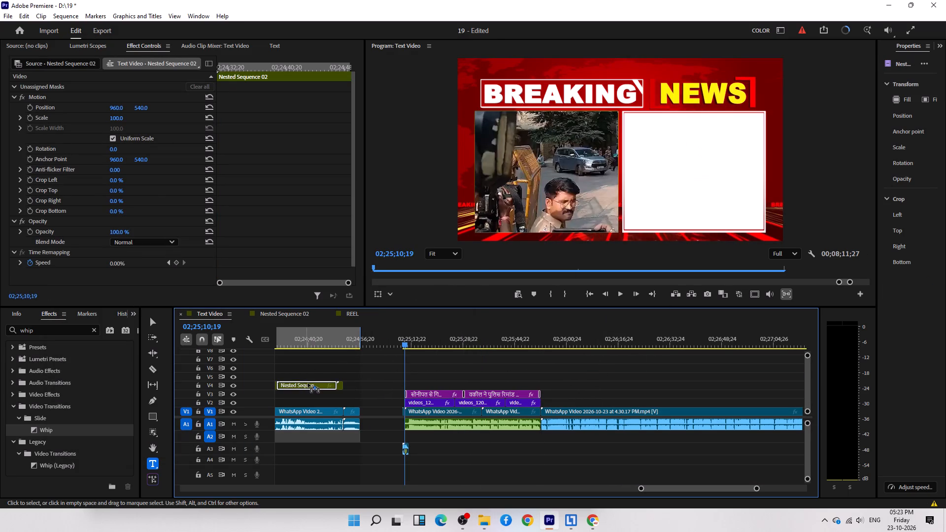
{"action": "left_click_drag", "start_coordinate": [308, 383], "coordinate": [431, 382]}
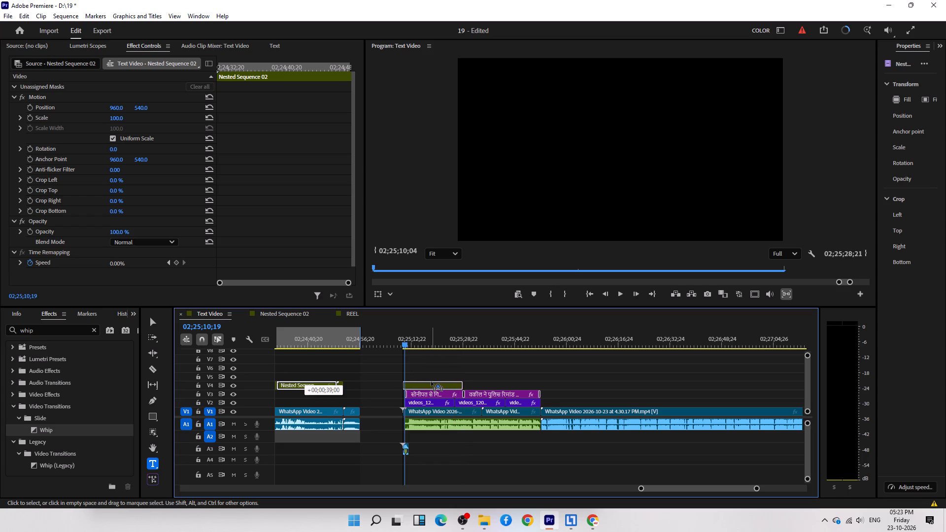
{"action": "left_click_drag", "start_coordinate": [431, 382], "coordinate": [432, 384]}
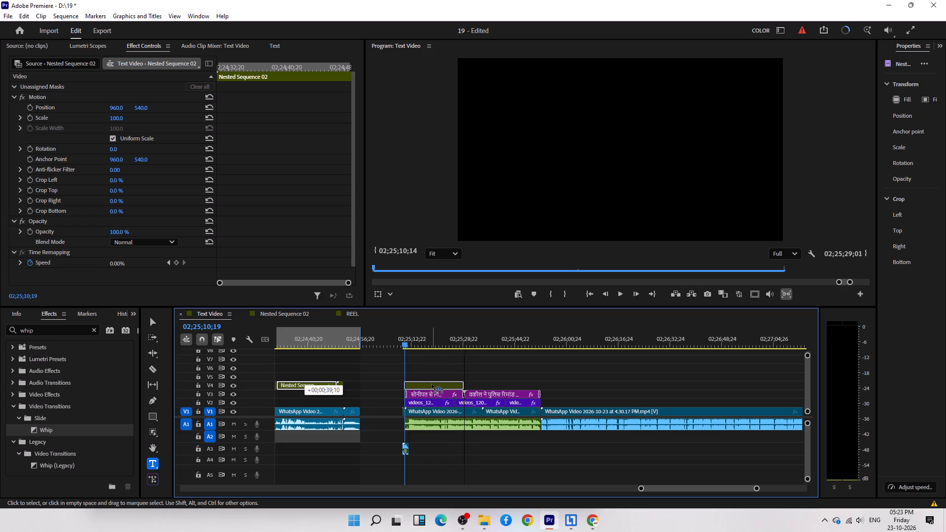
{"action": "left_click_drag", "start_coordinate": [432, 384], "coordinate": [432, 384]}
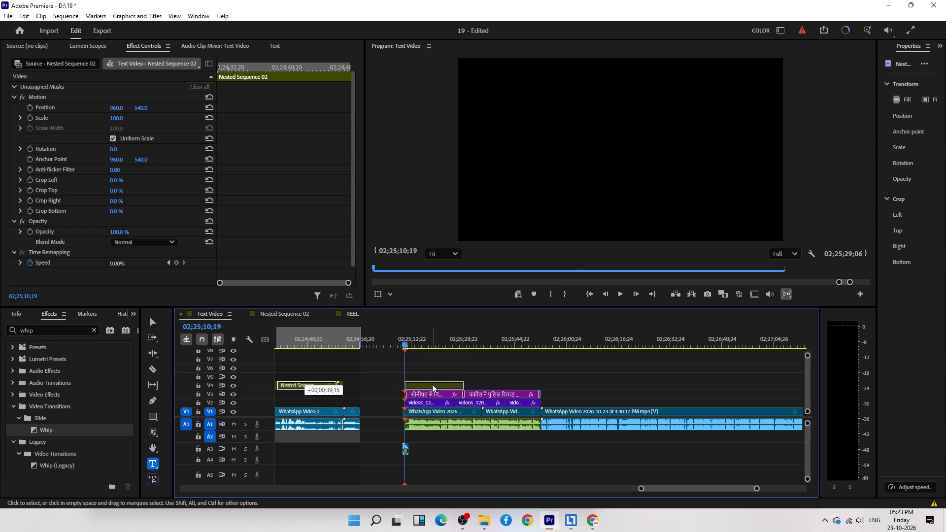
{"action": "left_click", "coordinate": [432, 385], "text": "alt"}
Fill the rest of V4 above the headlines with copies of the nested-sequence overlay, trimming the last one to the story's end.
{"action": "left_click_drag", "start_coordinate": [432, 385], "coordinate": [495, 386], "text": "alt"}
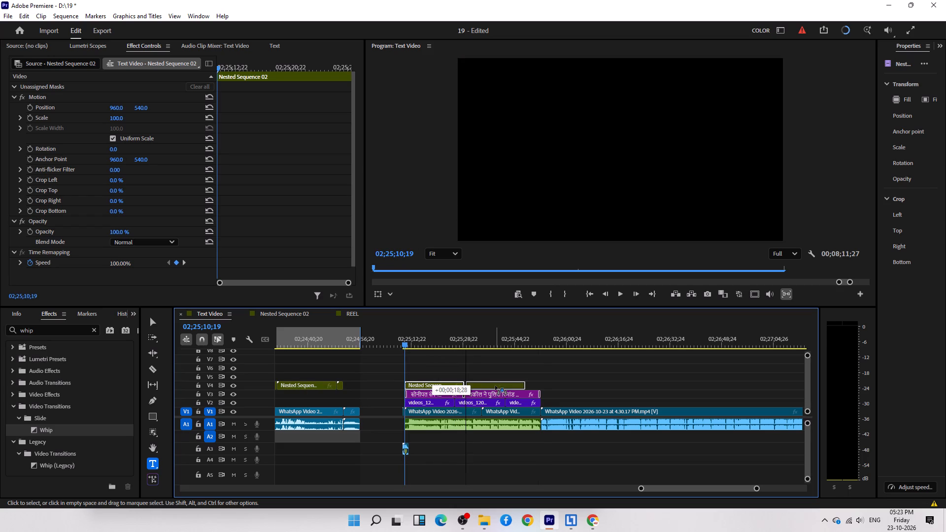
{"action": "left_click_drag", "start_coordinate": [495, 386], "coordinate": [491, 386], "text": "alt"}
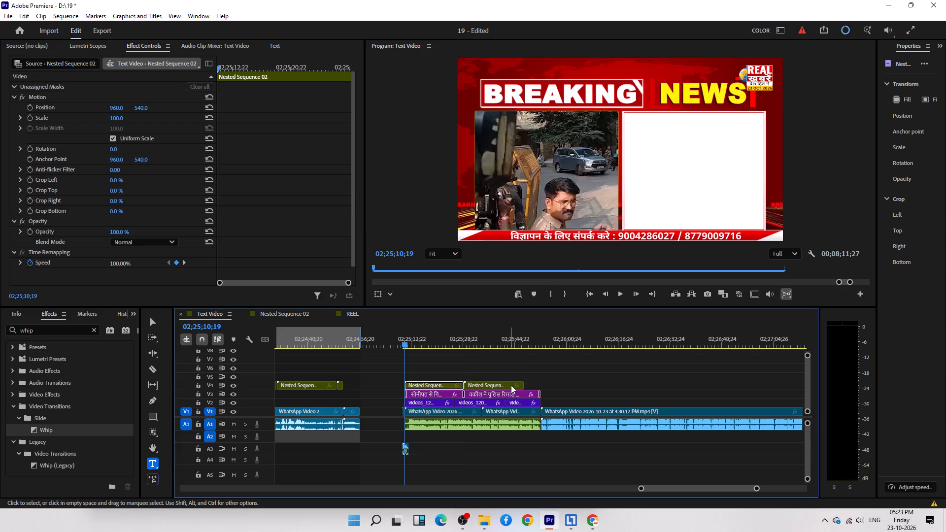
{"action": "left_click_drag", "start_coordinate": [520, 384], "coordinate": [541, 387]}
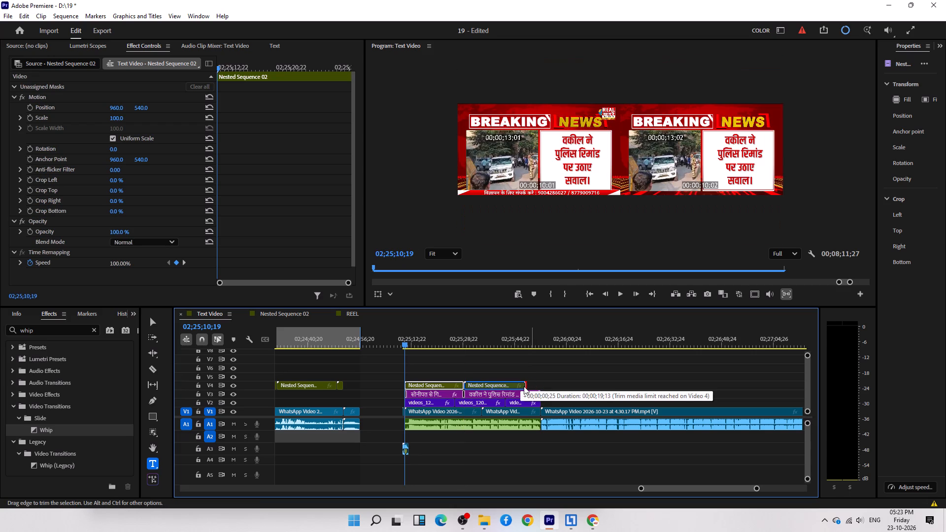
{"action": "left_click_drag", "start_coordinate": [491, 385], "coordinate": [513, 385], "text": "alt"}
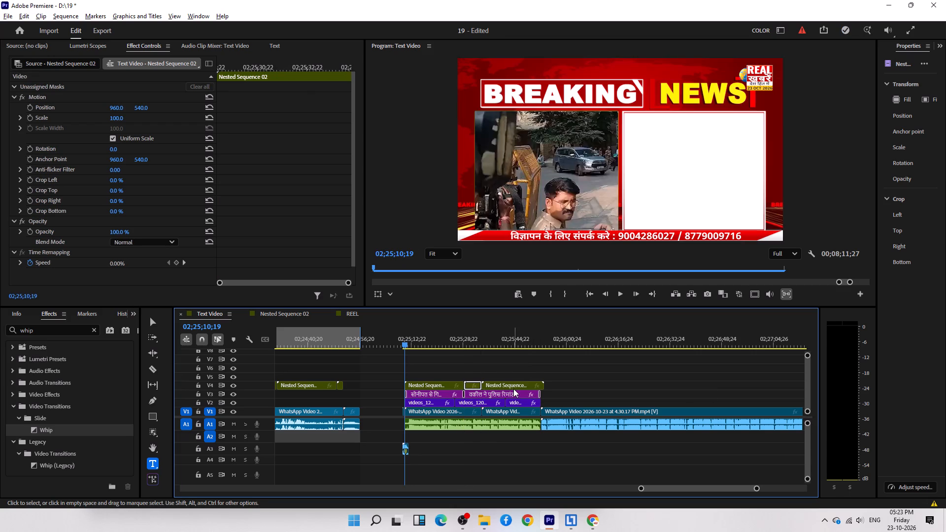
{"action": "left_click_drag", "start_coordinate": [513, 389], "coordinate": [543, 388], "text": "alt"}
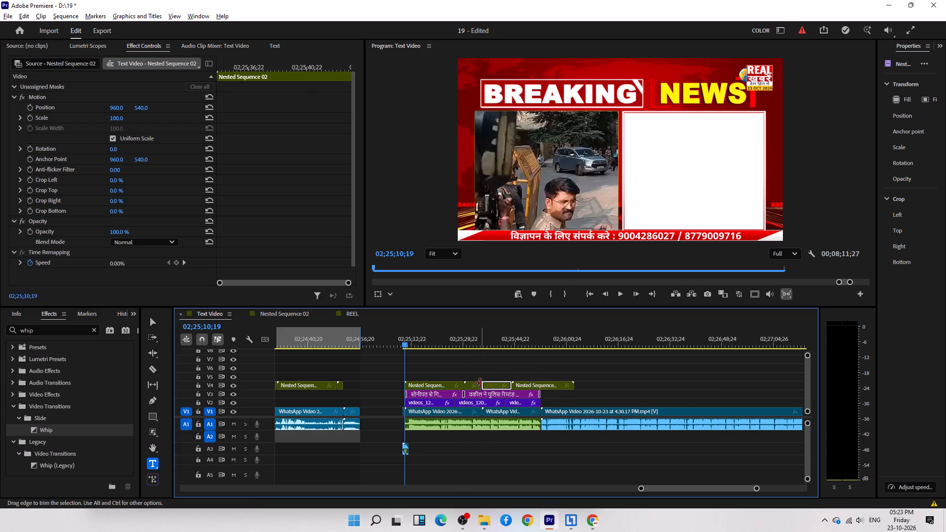
{"action": "left_click_drag", "start_coordinate": [573, 385], "coordinate": [546, 388]}
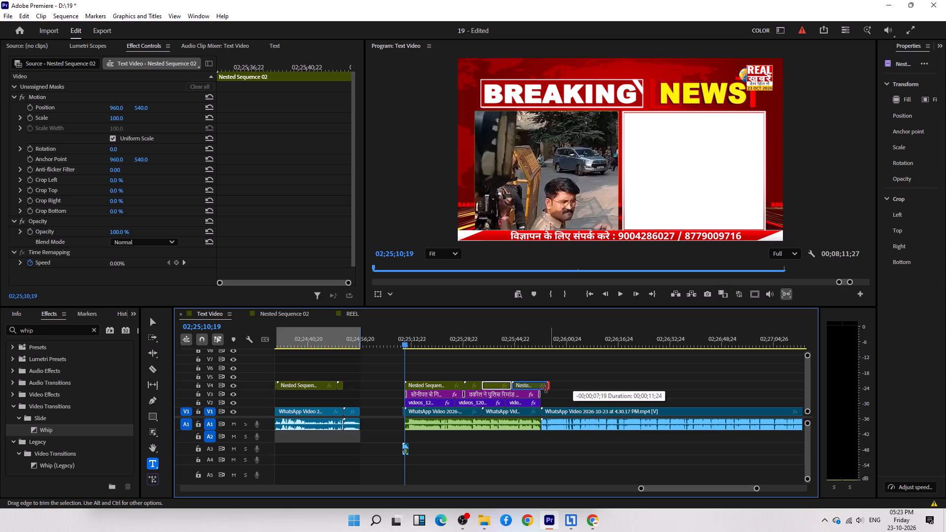
{"action": "left_click_drag", "start_coordinate": [546, 388], "coordinate": [539, 391]}
{"action": "left_click", "coordinate": [568, 389]}
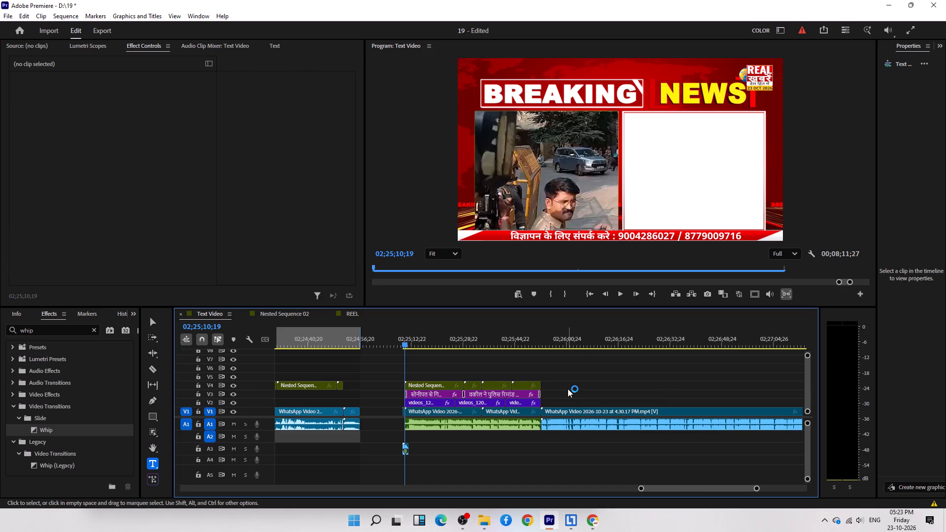
Copy the headline, nested-sequence and RED TOP COMP overlay clips from the earlier BMC story and paste them at the interview clip's start, 02;25;52;27.
{"action": "key", "text": "minus"}
{"action": "key", "text": "minus"}
{"action": "key", "text": "minus"}
{"action": "key", "text": "minus"}
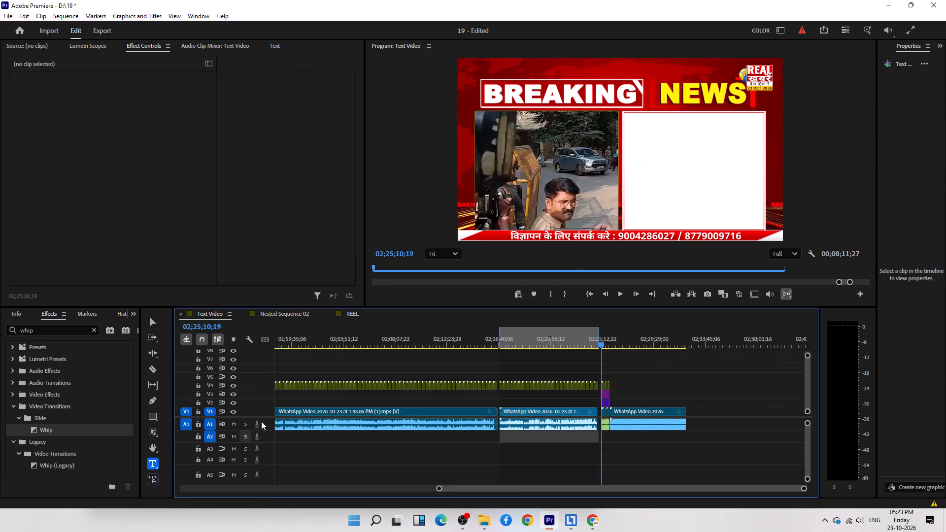
{"action": "key", "text": "minus"}
{"action": "left_click", "coordinate": [305, 351]}
{"action": "left_click", "coordinate": [304, 343]}
{"action": "type", "text": "=="}
{"action": "key", "text": "equal"}
{"action": "key", "text": "equal"}
{"action": "key", "text": "equal"}
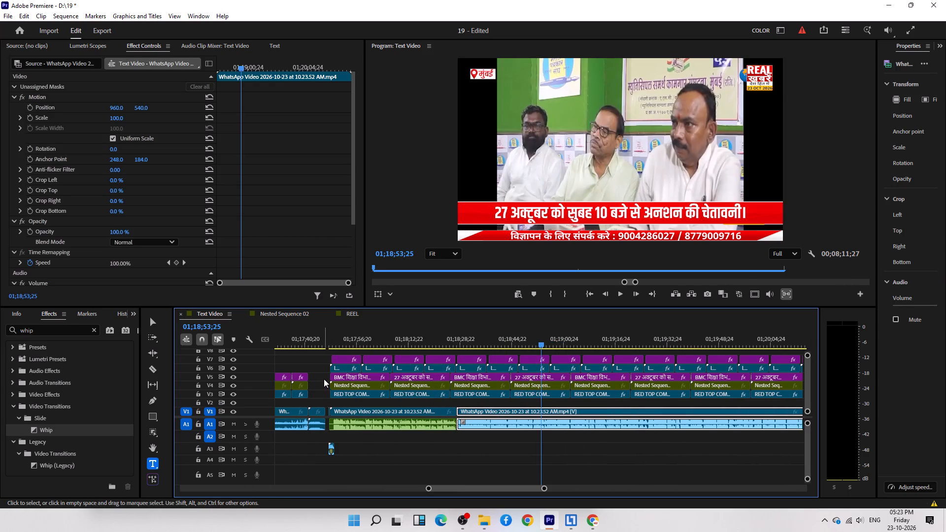
{"action": "left_click_drag", "start_coordinate": [324, 379], "coordinate": [419, 394]}
{"action": "key", "text": "ctrl+c"}
{"action": "key", "text": "End"}
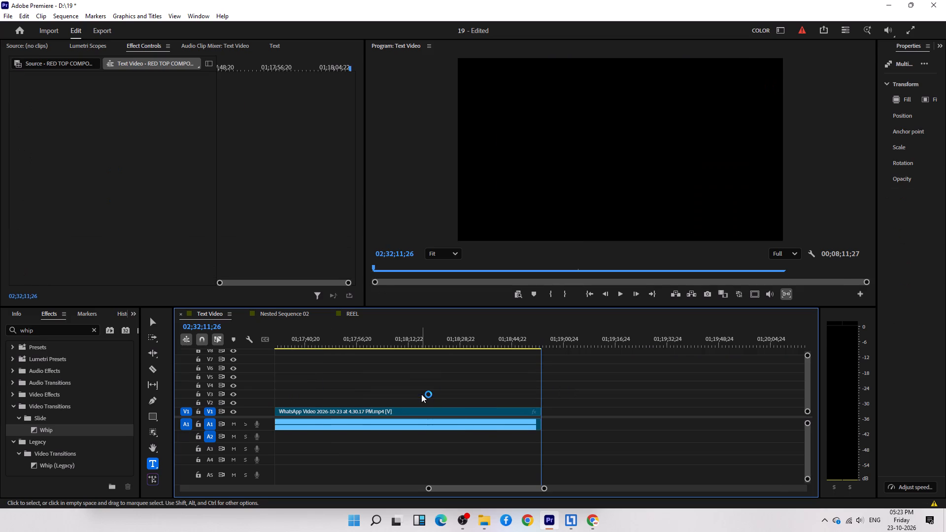
{"action": "key", "text": "Up"}
{"action": "key", "text": "ctrl+v"}
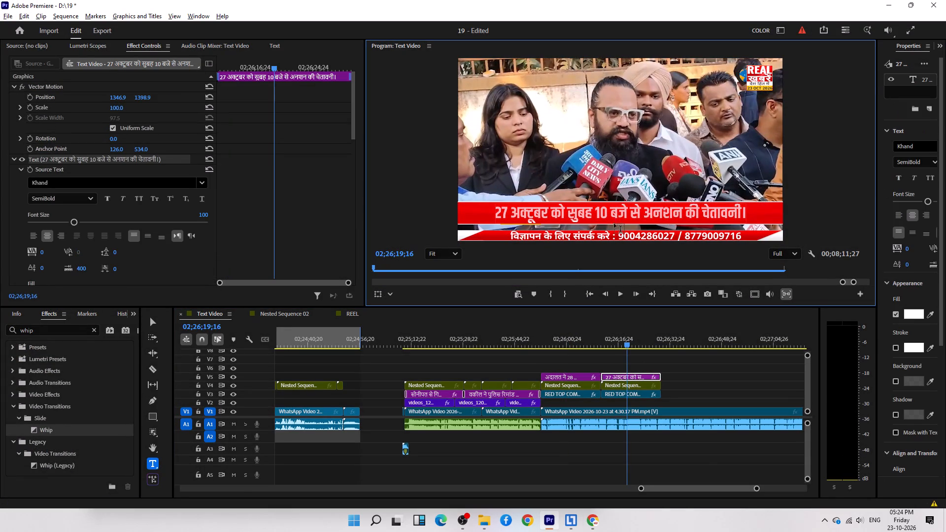
{"action": "key", "text": "ctrl+v"}
{"action": "left_click", "coordinate": [486, 217]}
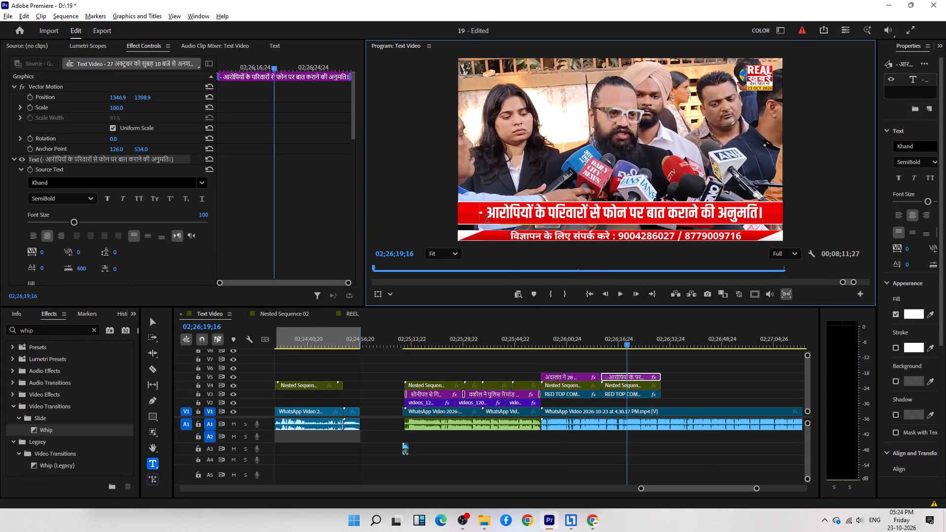
{"action": "key", "text": "BackSpace"}
{"action": "key", "text": "BackSpace"}
{"action": "key", "text": "BackSpace"}
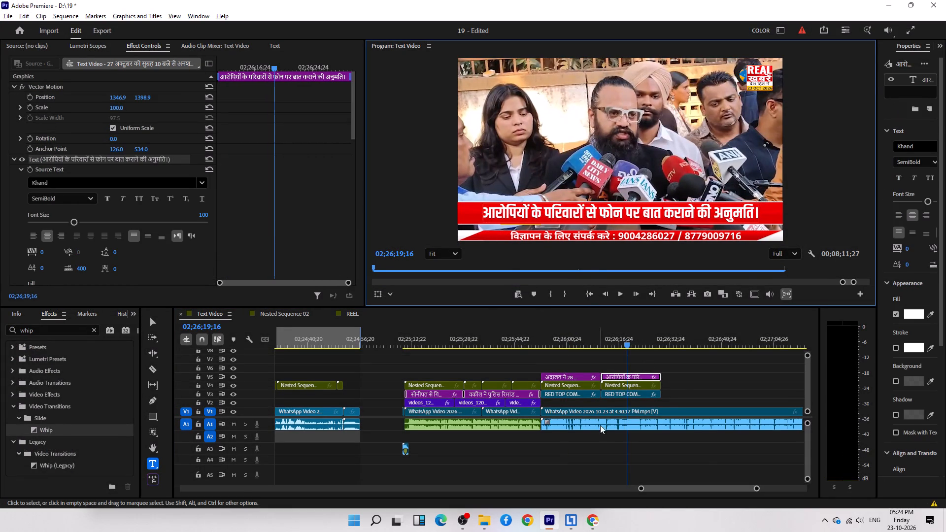
Copy both headlines with their nested-sequence and RED TOP COMPOSE overlays, and paste them repeatedly until they cover the whole interview clip.
{"action": "left_click", "coordinate": [695, 376]}
{"action": "key", "text": "Up"}
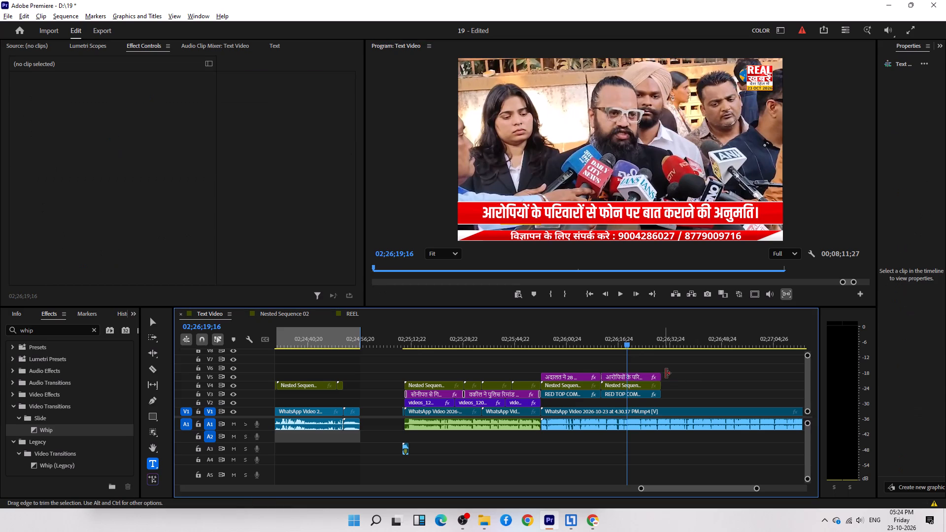
{"action": "left_click_drag", "start_coordinate": [688, 374], "coordinate": [560, 397]}
{"action": "key", "text": "ctrl+c"}
{"action": "key", "text": "ctrl+v"}
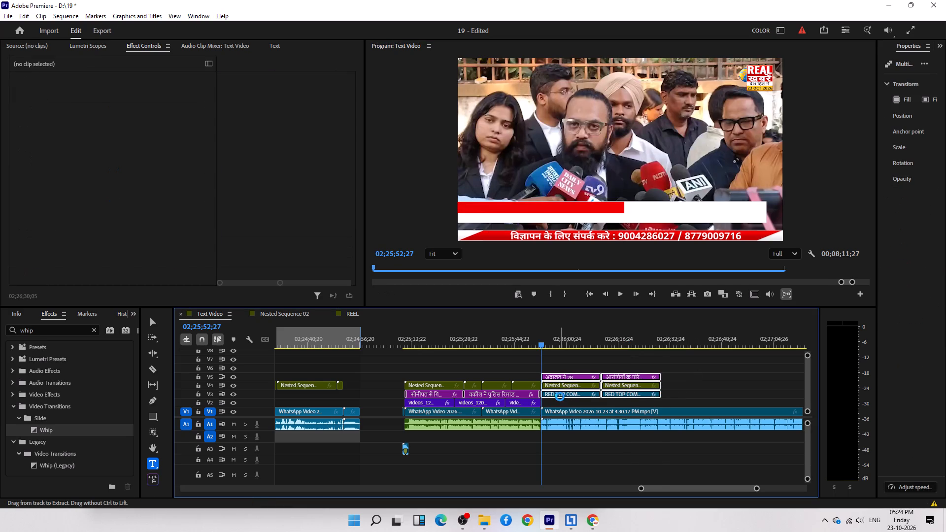
{"action": "key", "text": "ctrl+v"}
{"action": "key", "text": "ctrl+v"}
{"action": "key", "text": "ctrl+v"}
{"action": "key", "text": "ctrl+v"}
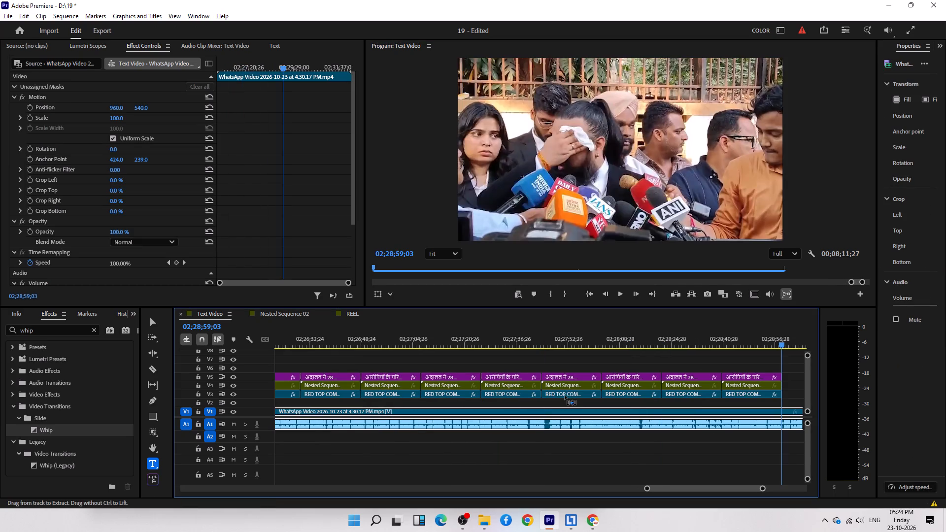
{"action": "key", "text": "ctrl+v"}
{"action": "key", "text": "ctrl+v"}
{"action": "key", "text": "ctrl+v"}
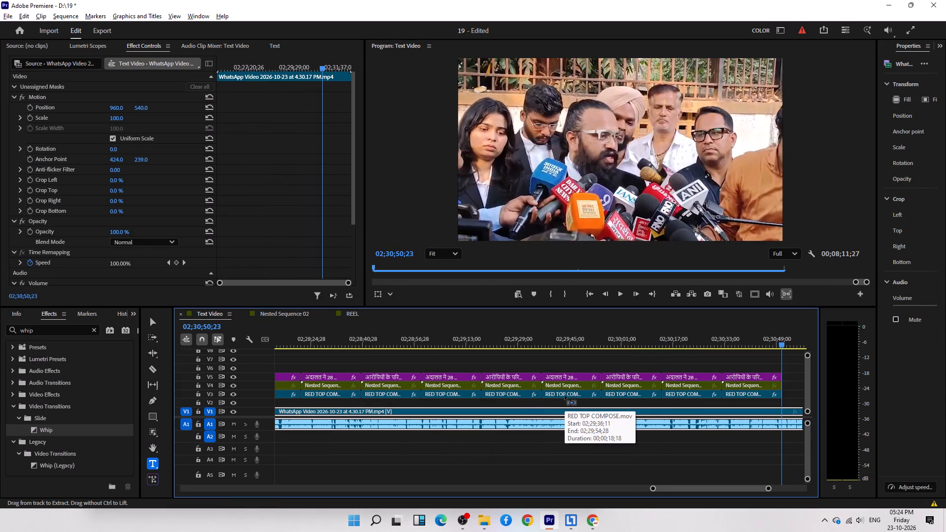
{"action": "key", "text": "ctrl+v"}
{"action": "key", "text": "ctrl+v"}
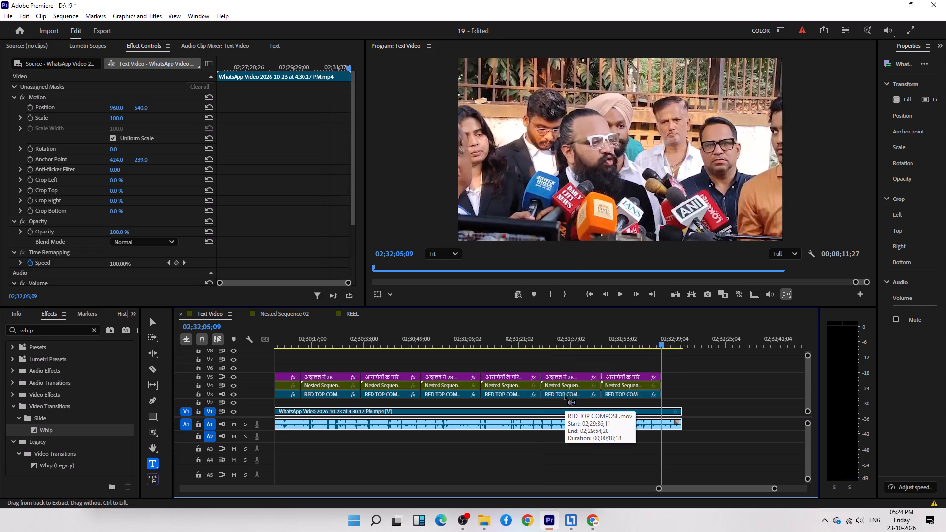
{"action": "key", "text": "ctrl+v"}
Cut the overlay clips at the interview's end, 02;32;11;26, and delete the surplus beyond it.
{"action": "key", "text": "Up"}
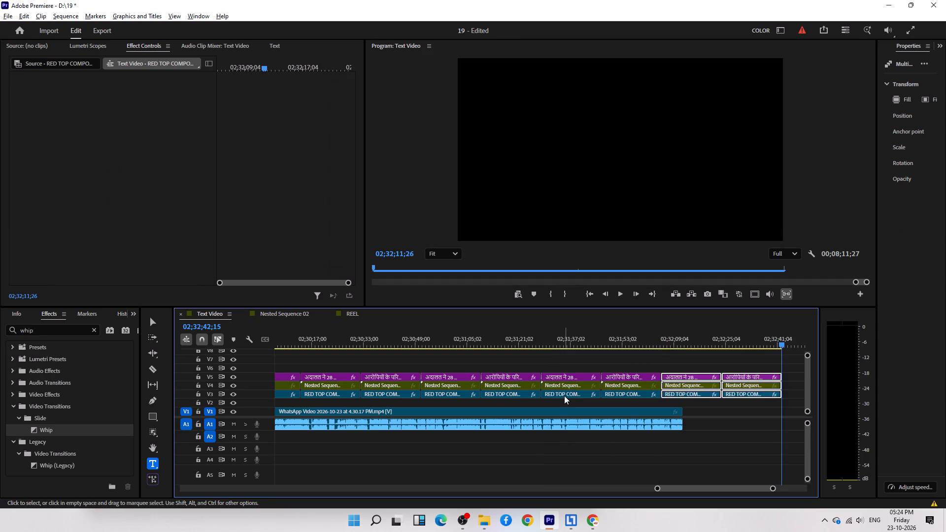
{"action": "key", "text": "z"}
{"action": "left_click_drag", "start_coordinate": [790, 357], "coordinate": [713, 402]}
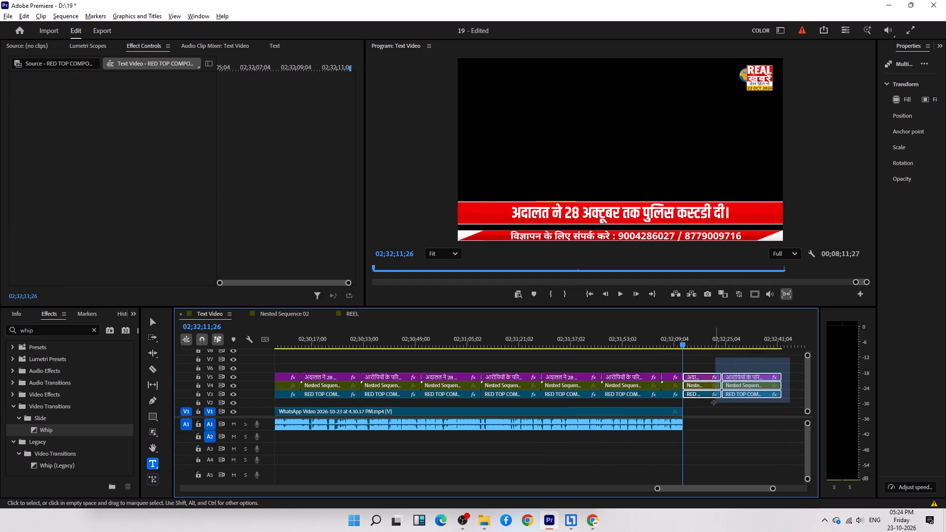
{"action": "left_click_drag", "start_coordinate": [713, 402], "coordinate": [703, 402]}
{"action": "key", "text": "Delete"}
{"action": "key", "text": "ctrl+z"}
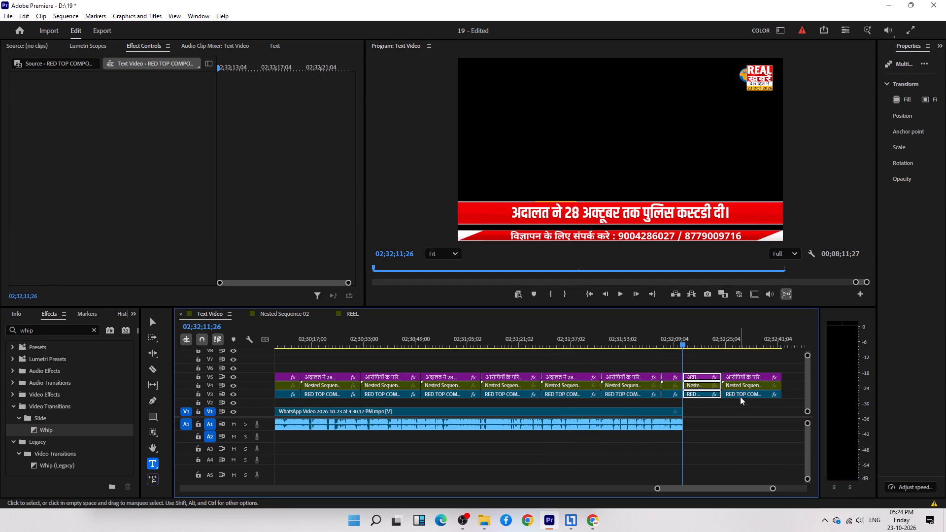
{"action": "left_click_drag", "start_coordinate": [790, 367], "coordinate": [705, 405]}
{"action": "key", "text": "Delete"}
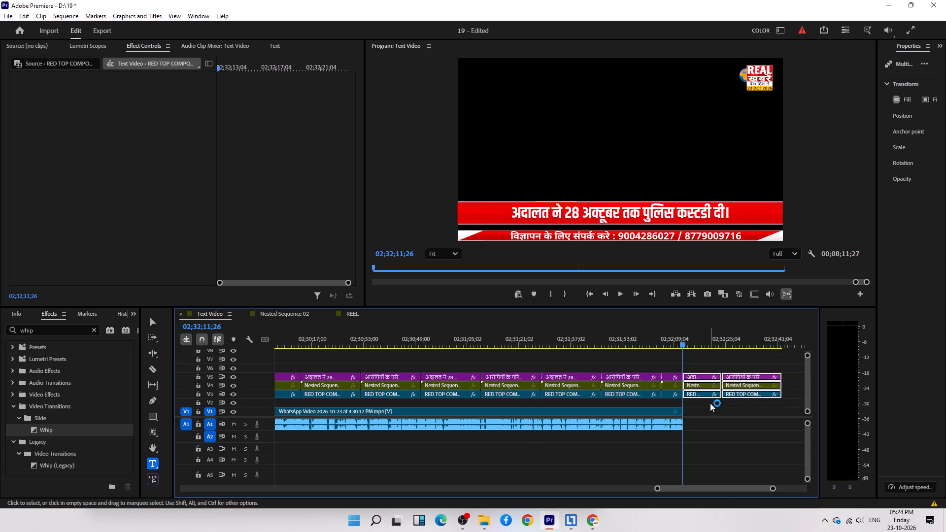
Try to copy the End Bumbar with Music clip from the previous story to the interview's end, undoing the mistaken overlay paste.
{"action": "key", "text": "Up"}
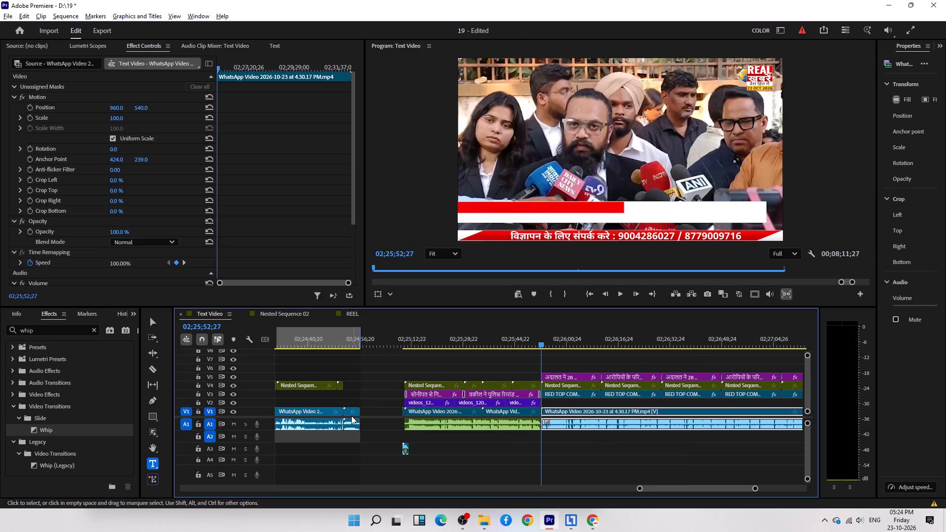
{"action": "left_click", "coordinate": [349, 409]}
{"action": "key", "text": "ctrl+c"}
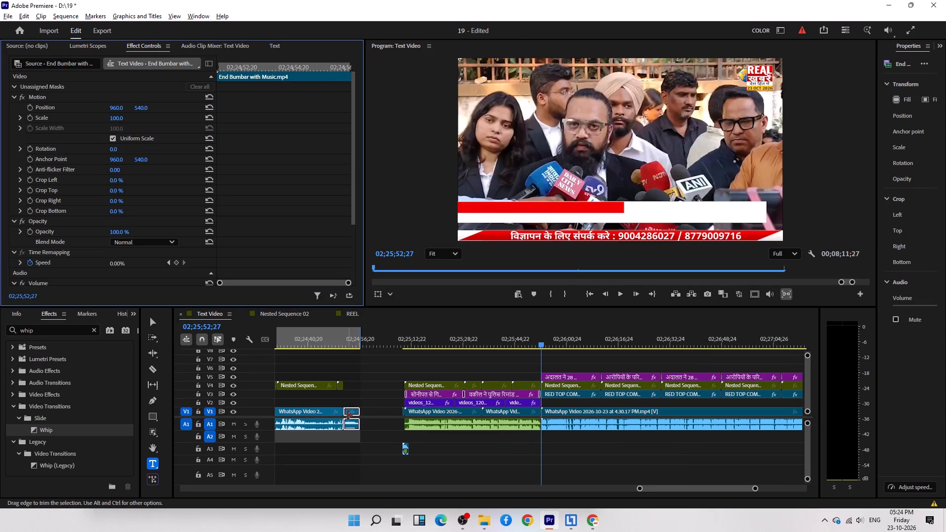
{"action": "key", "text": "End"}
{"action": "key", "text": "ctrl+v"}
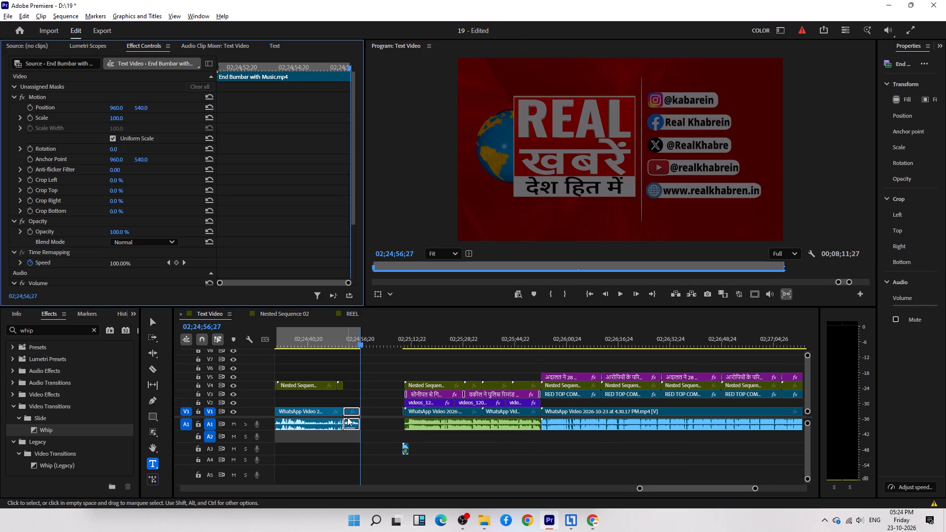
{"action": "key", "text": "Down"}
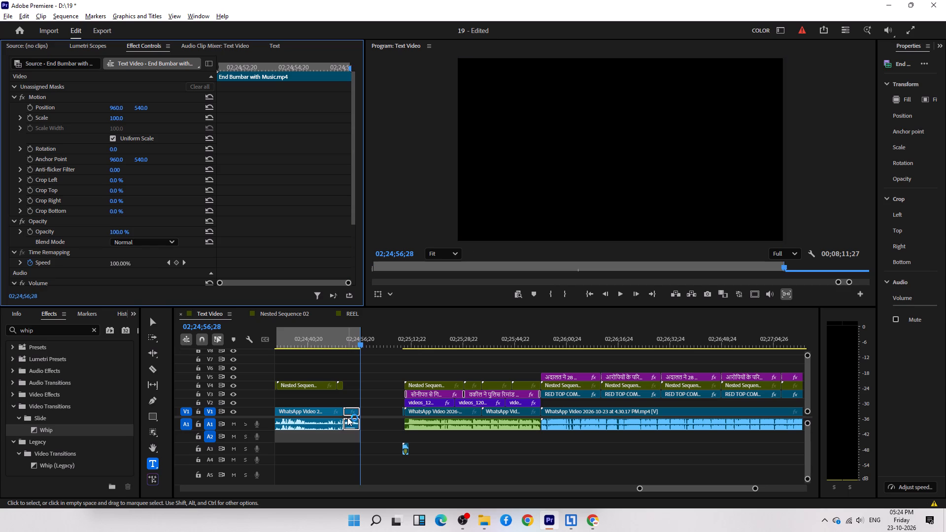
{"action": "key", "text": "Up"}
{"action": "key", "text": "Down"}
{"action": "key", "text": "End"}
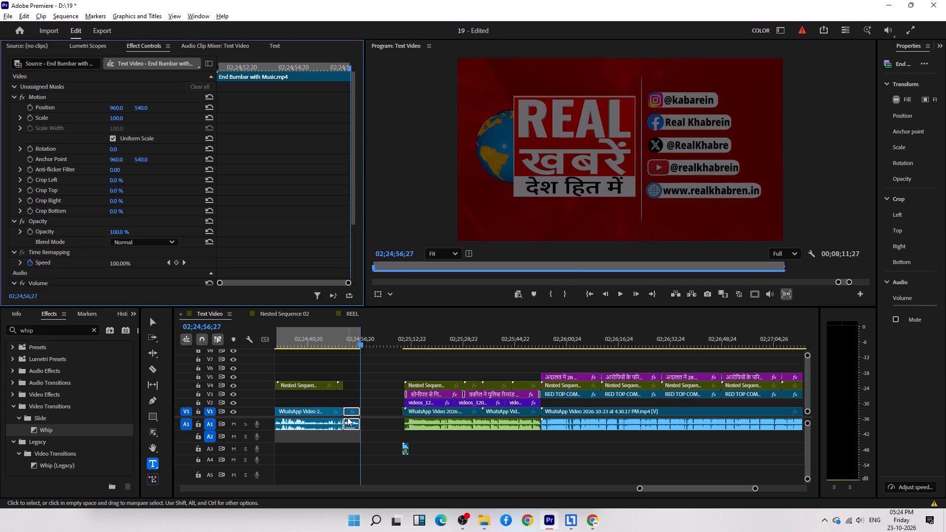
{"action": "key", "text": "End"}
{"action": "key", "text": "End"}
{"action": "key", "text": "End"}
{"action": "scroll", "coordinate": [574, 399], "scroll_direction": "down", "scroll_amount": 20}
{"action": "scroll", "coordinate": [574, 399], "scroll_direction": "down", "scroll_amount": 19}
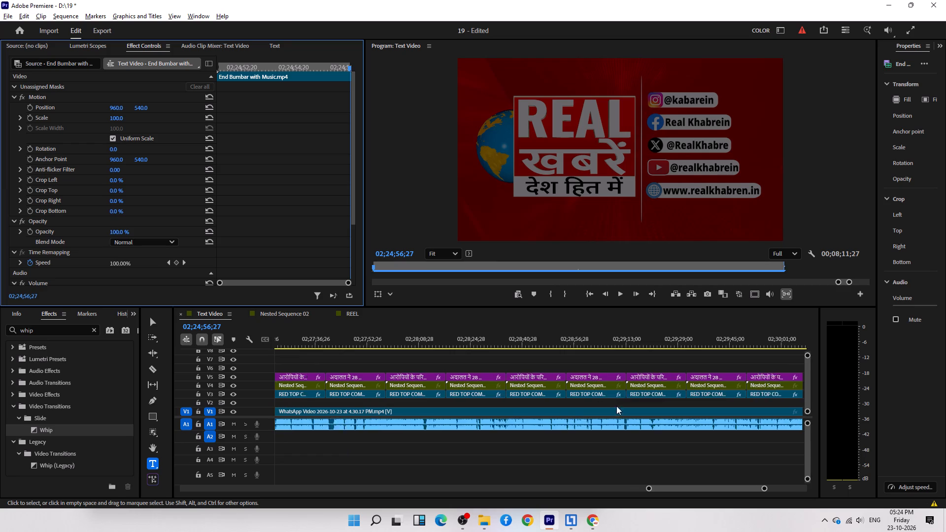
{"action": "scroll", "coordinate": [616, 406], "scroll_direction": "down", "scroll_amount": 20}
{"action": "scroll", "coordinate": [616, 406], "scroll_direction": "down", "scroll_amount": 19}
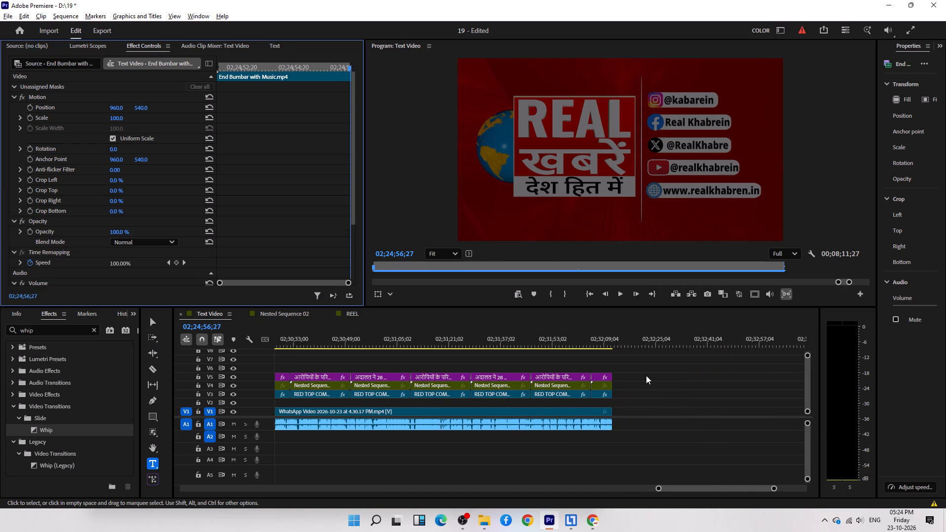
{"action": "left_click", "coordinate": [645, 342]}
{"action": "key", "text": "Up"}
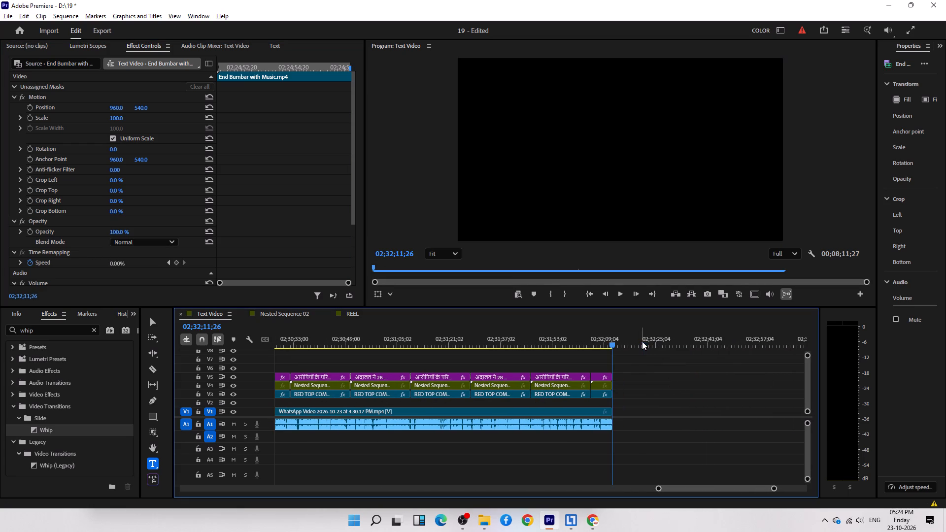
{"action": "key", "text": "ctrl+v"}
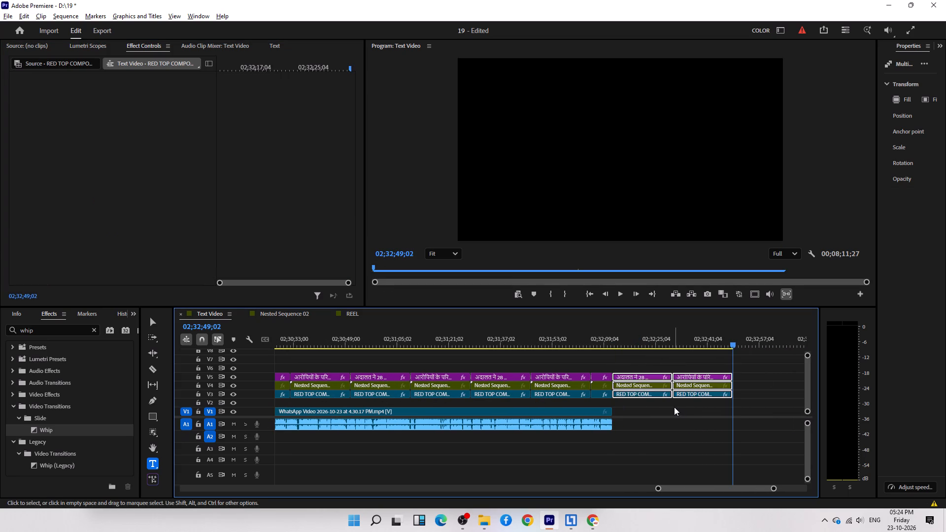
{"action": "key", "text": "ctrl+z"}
Copy the End Bumbar with Music clip from the previous story and paste it at the interview's end, 02;32;11;26.
{"action": "scroll", "coordinate": [520, 433], "scroll_direction": "up", "scroll_amount": 20}
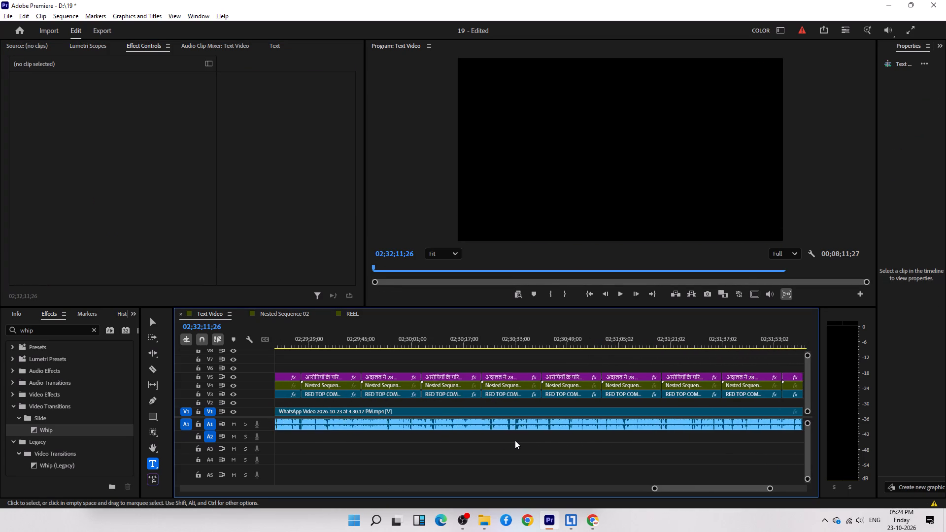
{"action": "key", "text": "minus"}
{"action": "key", "text": "minus"}
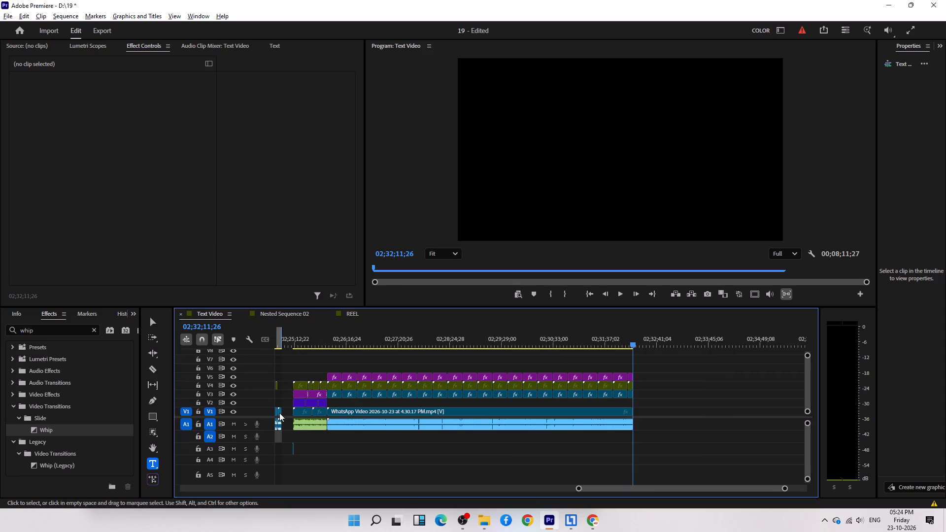
{"action": "left_click", "coordinate": [279, 413]}
{"action": "key", "text": "ctrl+x"}
{"action": "key", "text": "ctrl+z"}
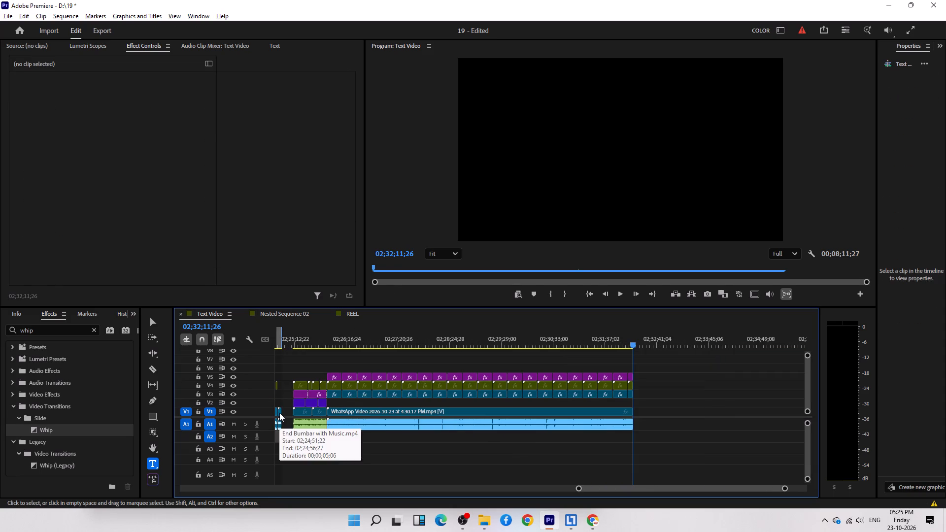
{"action": "left_click", "coordinate": [279, 413]}
{"action": "key", "text": "ctrl+c"}
{"action": "key", "text": "ctrl+v"}
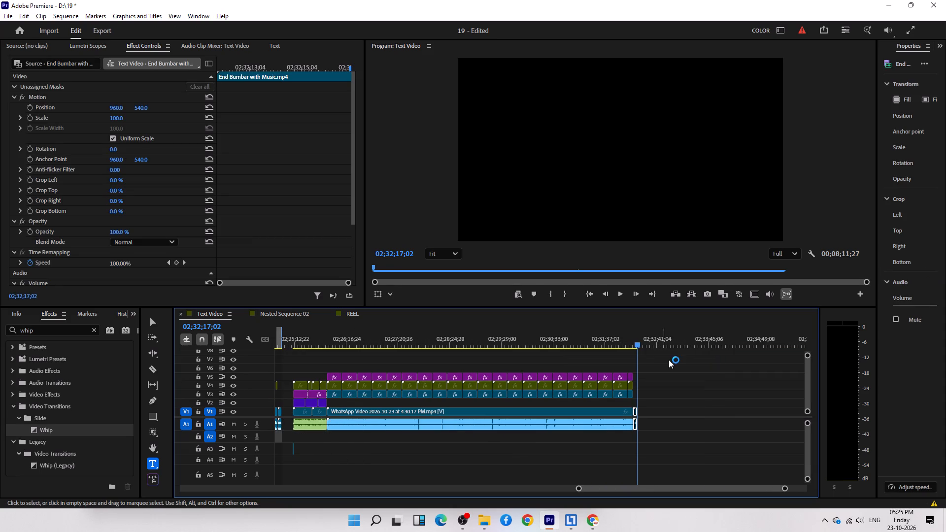
Mark the in-to-out range around all clips of the breaking-news story, including the end bumper, and start its media export.
{"action": "left_click_drag", "start_coordinate": [675, 360], "coordinate": [285, 453]}
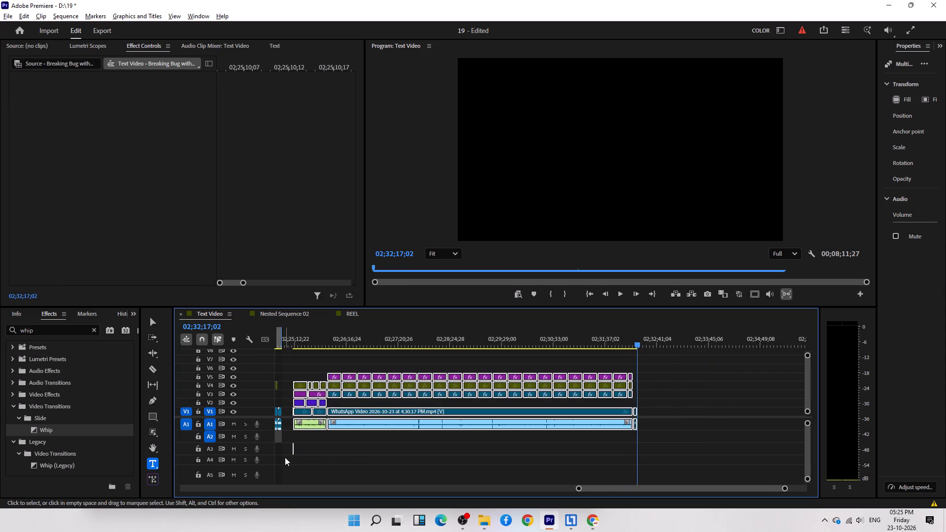
{"action": "key", "text": "slash"}
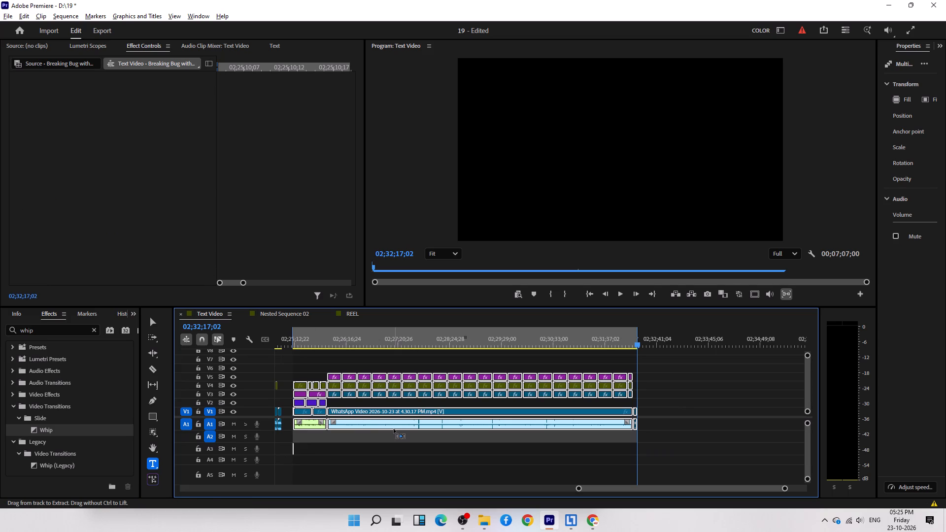
{"action": "key", "text": "ctrl+m"}
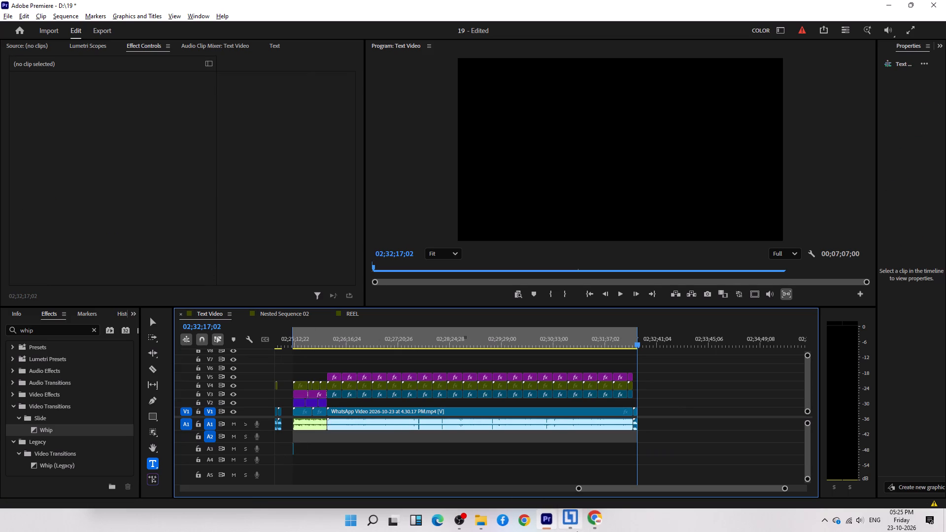
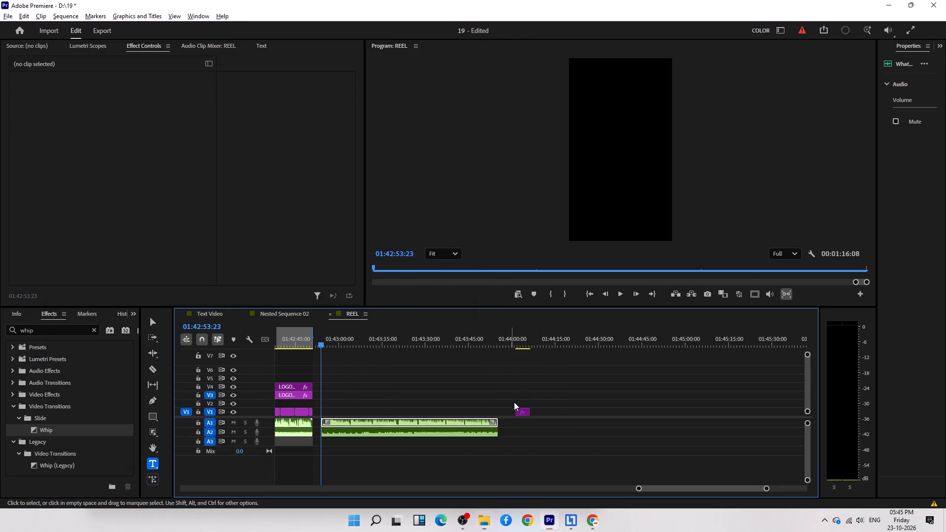
{"action": "left_click_drag", "start_coordinate": [524, 410], "coordinate": [344, 417]}
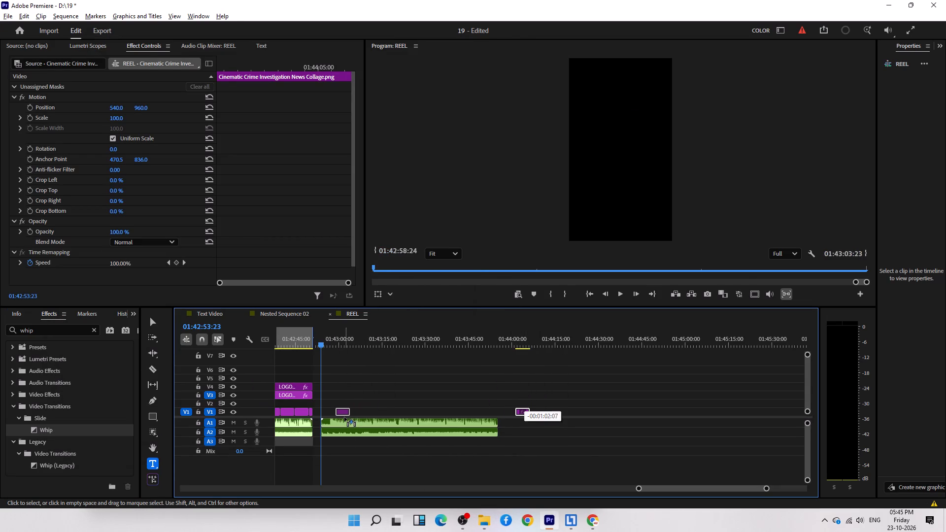
{"action": "left_click_drag", "start_coordinate": [344, 417], "coordinate": [341, 418]}
Trim the silent opening off the WhatsApp voice clip on A1 and shift the clip back to start with the music at 01:42:53:23.
{"action": "left_click_drag", "start_coordinate": [352, 434], "coordinate": [354, 434]}
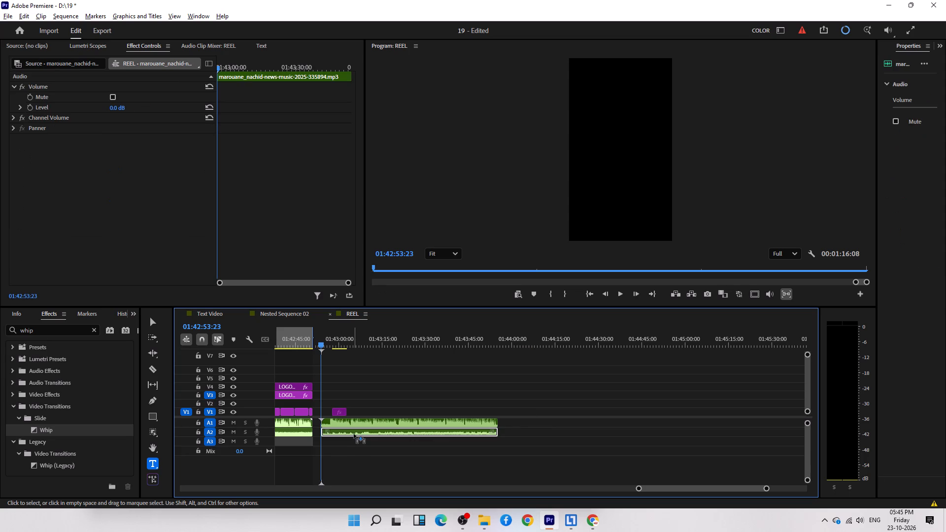
{"action": "left_click_drag", "start_coordinate": [354, 434], "coordinate": [356, 434]}
{"action": "key", "text": "equal"}
{"action": "key", "text": "equal"}
{"action": "key", "text": "equal"}
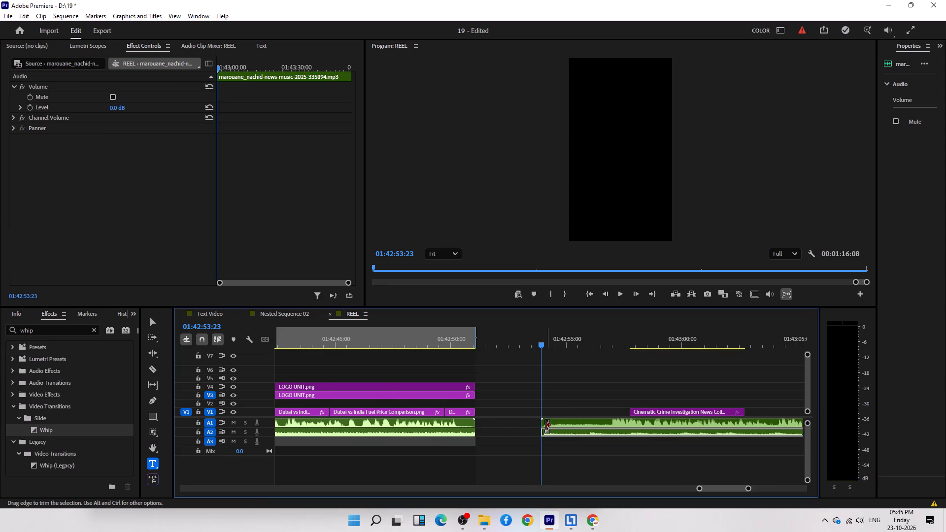
{"action": "left_click_drag", "start_coordinate": [541, 425], "coordinate": [610, 431]}
{"action": "left_click_drag", "start_coordinate": [629, 421], "coordinate": [589, 424]}
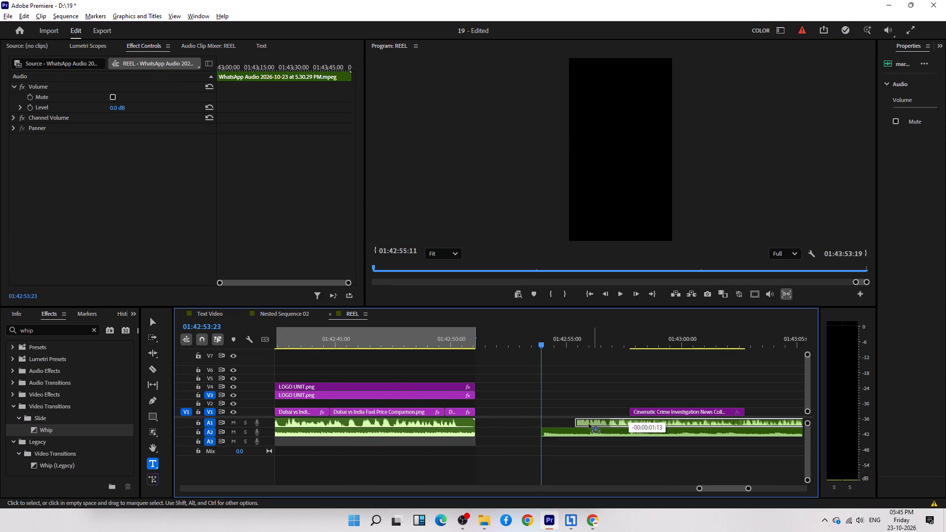
{"action": "left_click_drag", "start_coordinate": [589, 424], "coordinate": [559, 427]}
Align the collage clip with the audio start at 01:42:53:23 and paste copies end to end on V1 through 01:43:53:23.
{"action": "left_click_drag", "start_coordinate": [691, 409], "coordinate": [610, 408]}
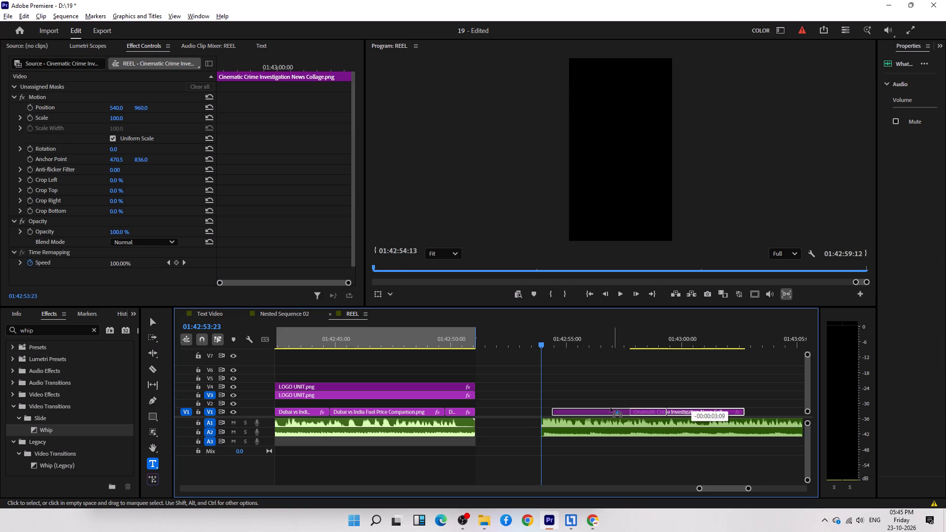
{"action": "left_click_drag", "start_coordinate": [610, 408], "coordinate": [604, 413]}
{"action": "key", "text": "ctrl+c"}
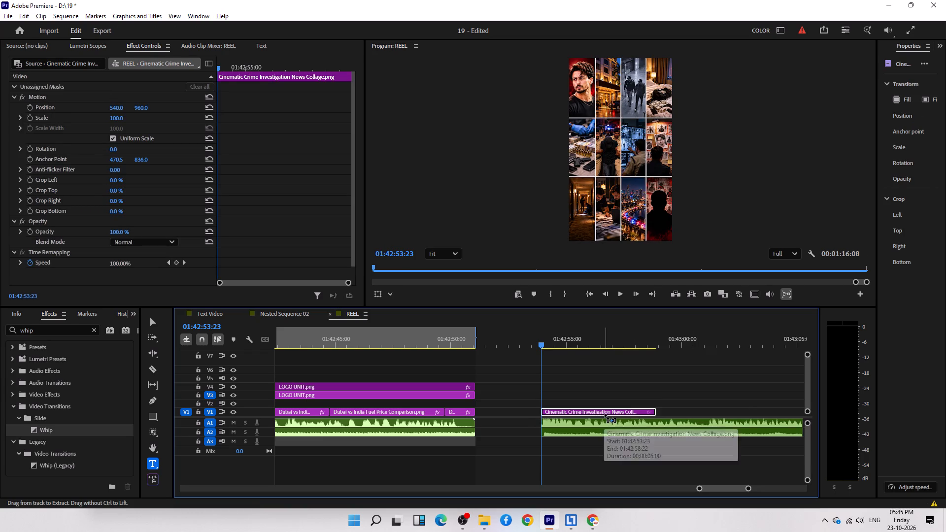
{"action": "key", "text": "ctrl+v"}
{"action": "key", "text": "ctrl+v"}
{"action": "key", "text": "ctrl+v"}
{"action": "key", "text": "ctrl+v"}
{"action": "key", "text": "ctrl+v"}
{"action": "key", "text": "ctrl+v"}
{"action": "key", "text": "ctrl+v"}
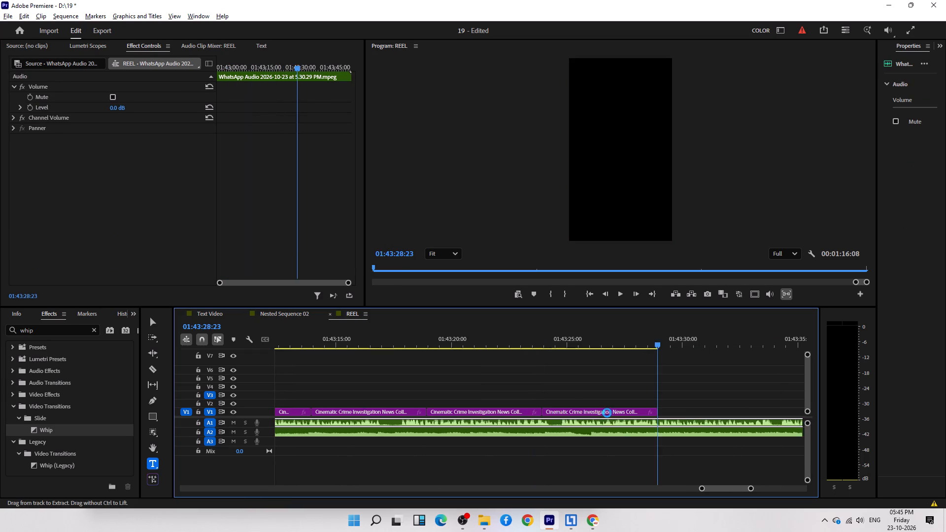
{"action": "key", "text": "ctrl+v"}
{"action": "key", "text": "ctrl+v"}
{"action": "key", "text": "ctrl+v"}
{"action": "key", "text": "ctrl+v"}
{"action": "key", "text": "ctrl+v"}
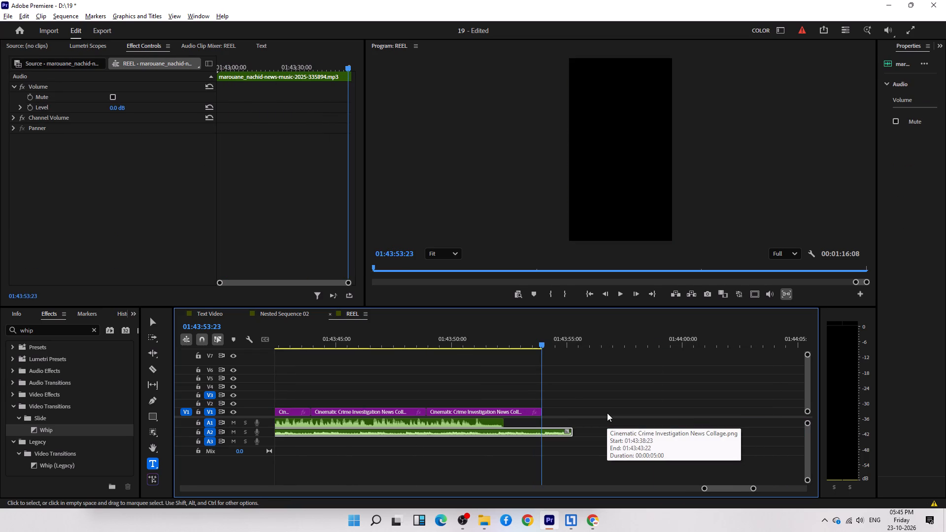
Trim the last collage copy on V1 and the background music on A2 to end with the voice-over.
{"action": "left_click_drag", "start_coordinate": [539, 408], "coordinate": [502, 409]}
{"action": "left_click_drag", "start_coordinate": [573, 432], "coordinate": [506, 438]}
{"action": "left_click", "coordinate": [576, 440]}
Reframe the first collage clip on the dark-haired man's portrait, with scale 464.3 and position 2507.3, 4452.7.
{"action": "key", "text": "Up"}
{"action": "key", "text": "Up"}
{"action": "key", "text": "Up"}
{"action": "key", "text": "Up"}
{"action": "key", "text": "Up"}
{"action": "key", "text": "Up"}
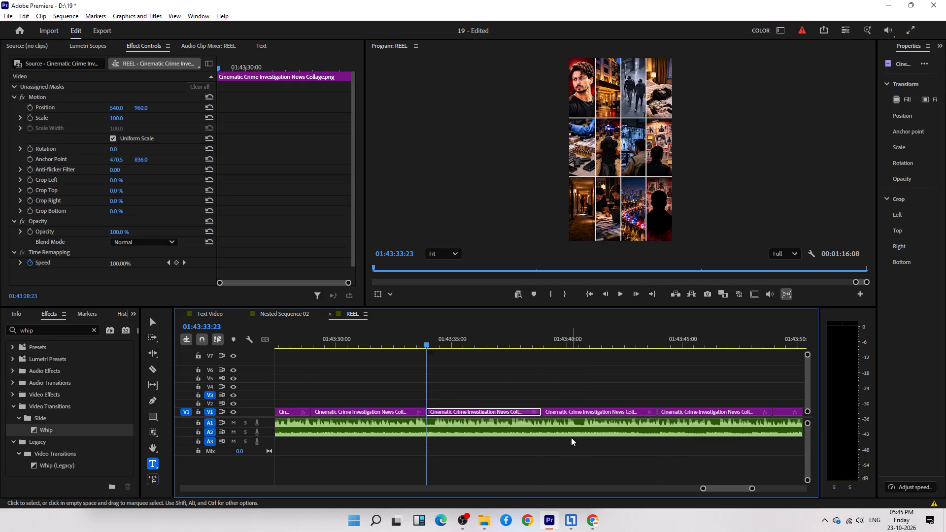
{"action": "key", "text": "Up"}
{"action": "key", "text": "Up"}
{"action": "key", "text": "Up"}
{"action": "key", "text": "Up"}
{"action": "key", "text": "Up"}
{"action": "key", "text": "Up"}
{"action": "key", "text": "Up"}
{"action": "key", "text": "Up"}
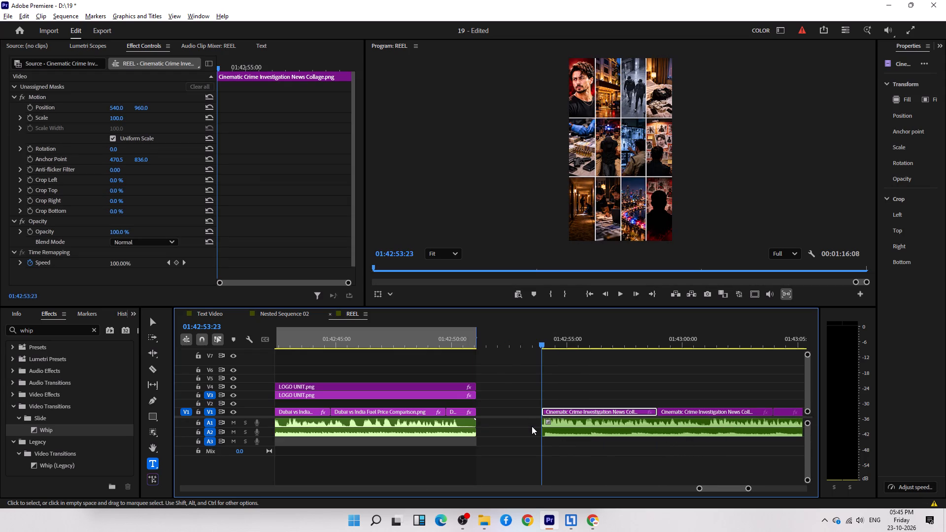
{"action": "key", "text": "Down"}
{"action": "key", "text": "minus"}
{"action": "key", "text": "minus"}
{"action": "key", "text": "minus"}
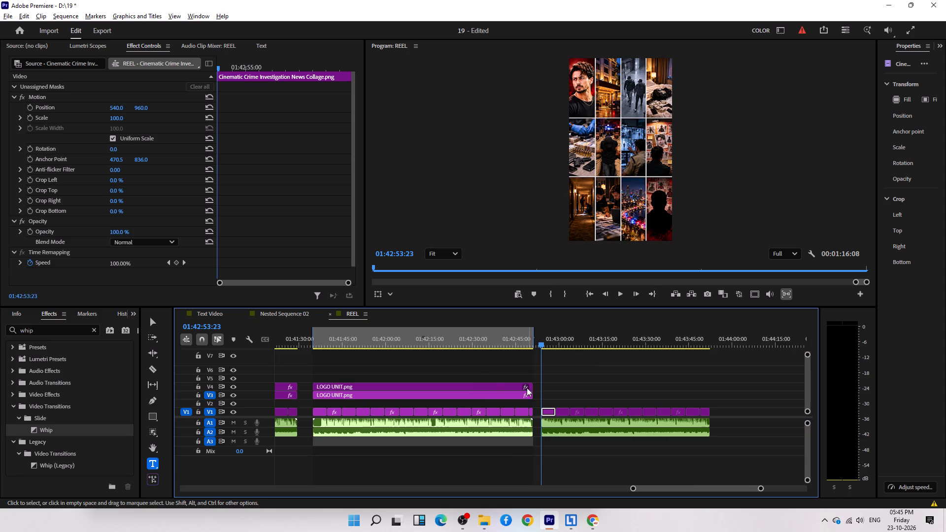
{"action": "left_click", "coordinate": [96, 110]}
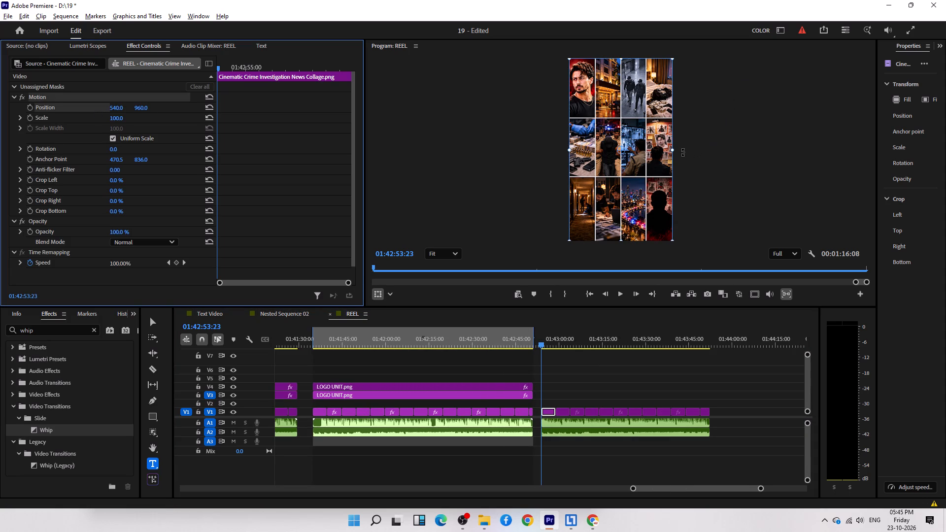
{"action": "left_click_drag", "start_coordinate": [676, 154], "coordinate": [888, 163]}
{"action": "left_click_drag", "start_coordinate": [678, 93], "coordinate": [822, 232]}
{"action": "left_click_drag", "start_coordinate": [739, 97], "coordinate": [748, 111]}
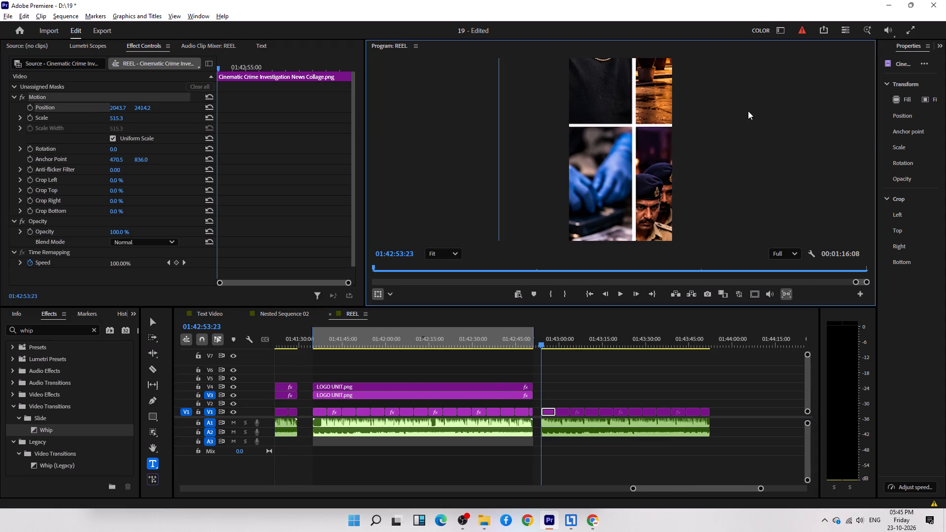
{"action": "left_click_drag", "start_coordinate": [748, 111], "coordinate": [796, 176]}
{"action": "left_click_drag", "start_coordinate": [750, 118], "coordinate": [750, 218]}
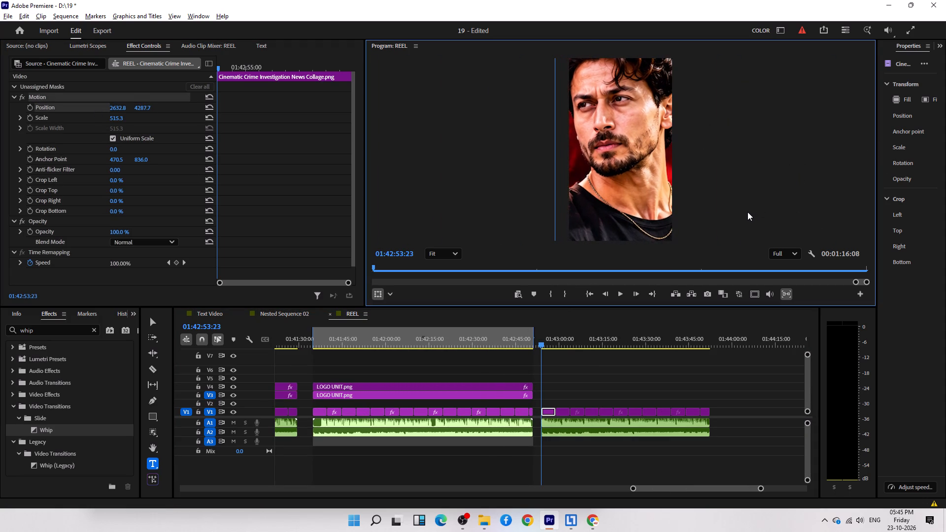
{"action": "left_click_drag", "start_coordinate": [696, 201], "coordinate": [701, 222]}
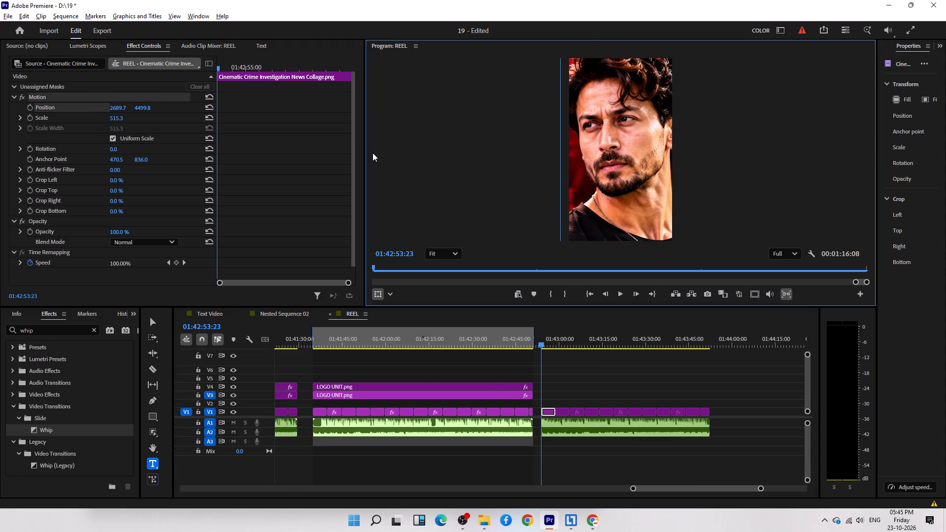
{"action": "left_click_drag", "start_coordinate": [113, 119], "coordinate": [91, 122]}
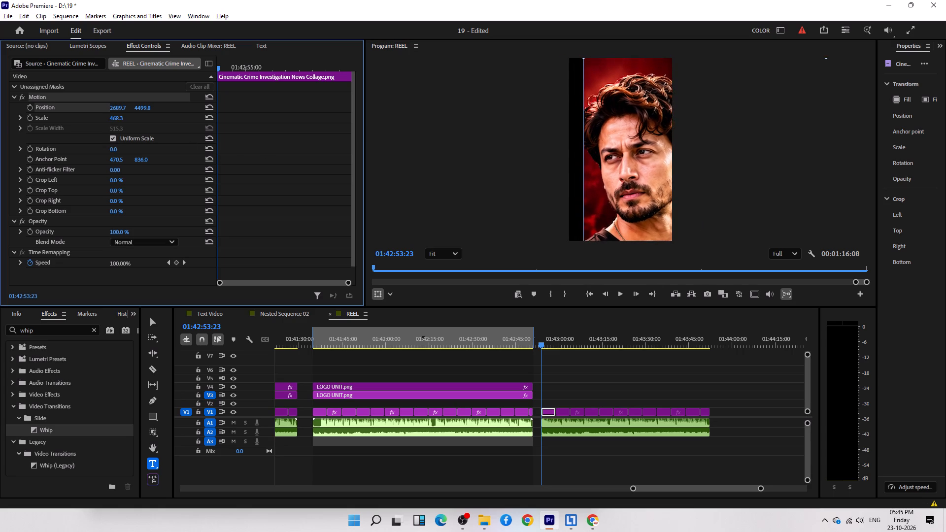
{"action": "left_click_drag", "start_coordinate": [91, 122], "coordinate": [89, 123]}
{"action": "left_click_drag", "start_coordinate": [621, 131], "coordinate": [600, 128]}
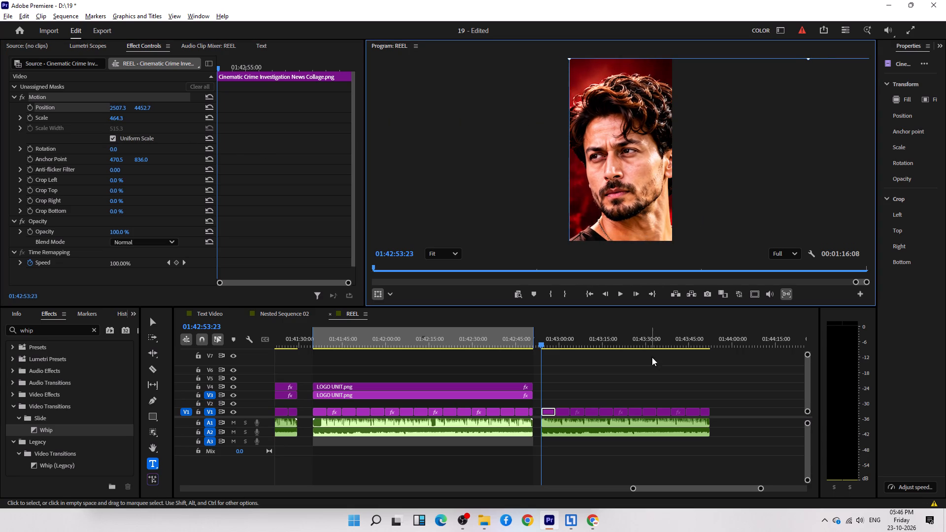
Reframe the second collage clip on the lit hotel entrance with the black car, with scale 467.5 and position 1154.9, 3656.3.
{"action": "left_click", "coordinate": [565, 346]}
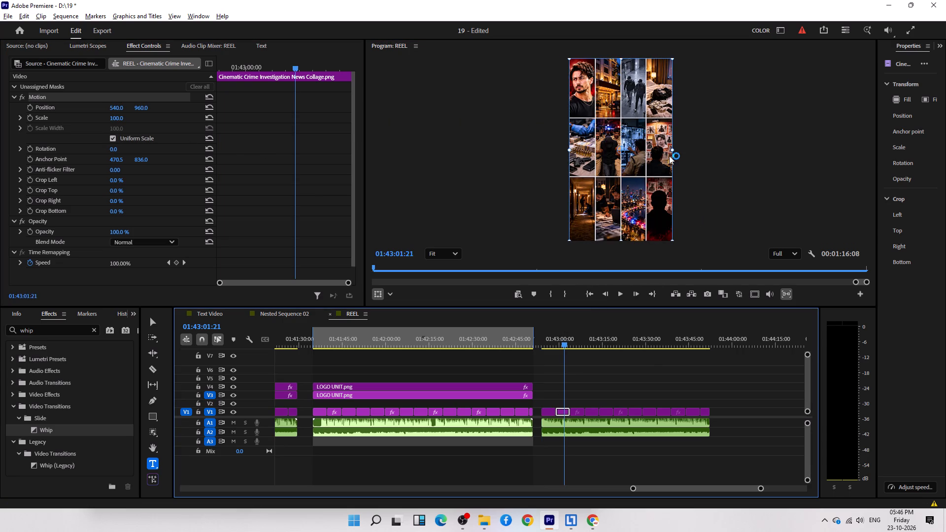
{"action": "left_click_drag", "start_coordinate": [672, 152], "coordinate": [847, 143]}
{"action": "left_click_drag", "start_coordinate": [848, 144], "coordinate": [861, 144]}
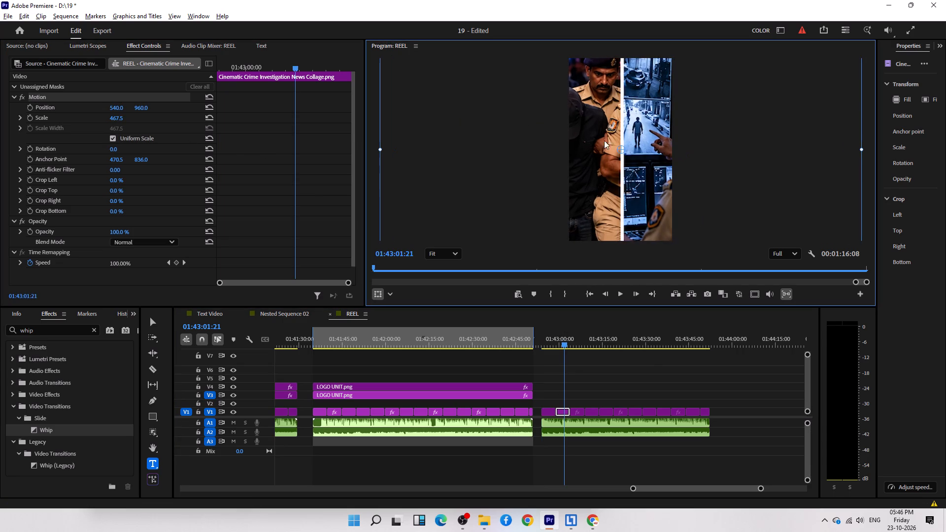
{"action": "left_click_drag", "start_coordinate": [595, 140], "coordinate": [669, 251]}
{"action": "left_click_drag", "start_coordinate": [675, 83], "coordinate": [660, 228]}
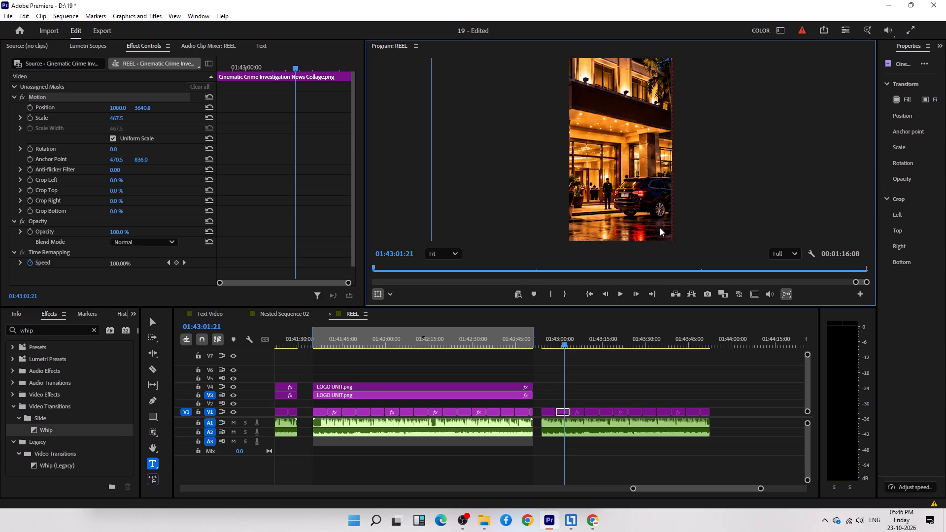
{"action": "left_click_drag", "start_coordinate": [660, 228], "coordinate": [662, 227]}
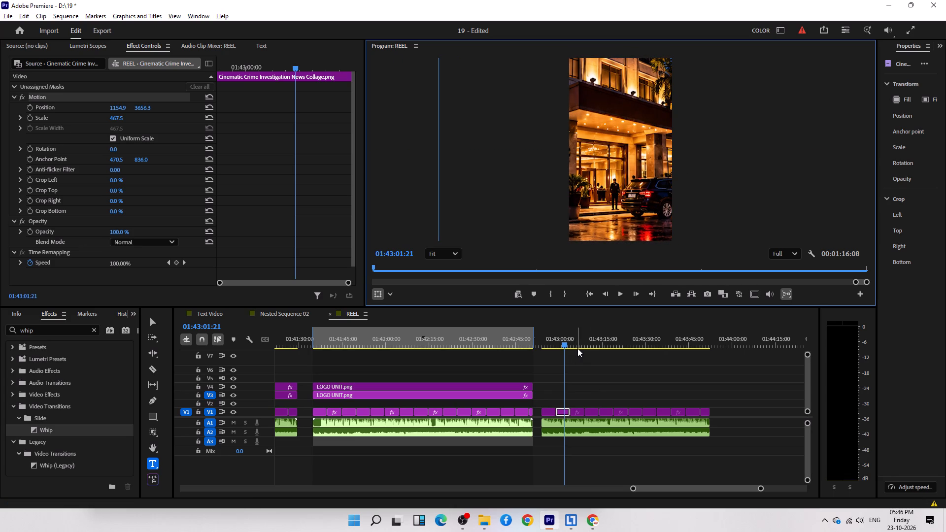
Reframe the third collage clip on the two walking men in caps, with scale 624.4 and position -281.6, 4862.1.
{"action": "left_click", "coordinate": [578, 347]}
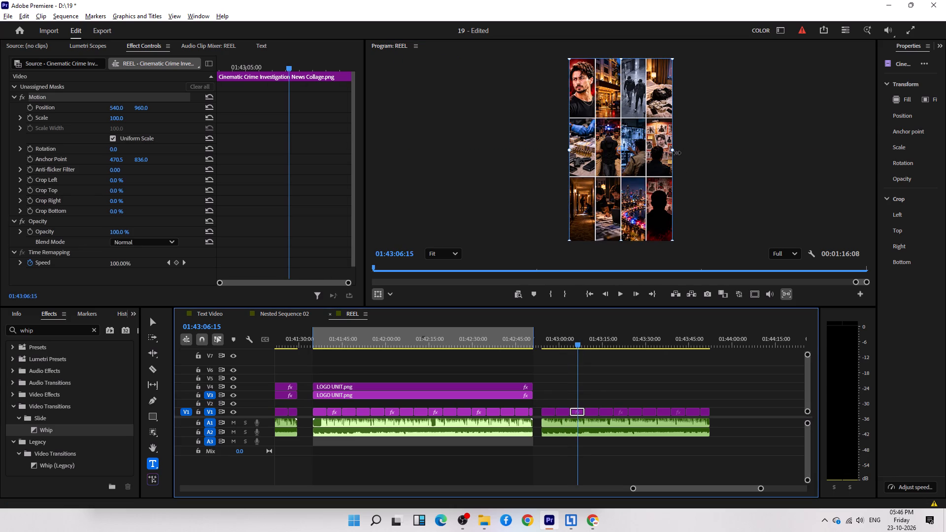
{"action": "left_click_drag", "start_coordinate": [676, 152], "coordinate": [943, 133]}
{"action": "left_click_drag", "start_coordinate": [789, 125], "coordinate": [760, 158]}
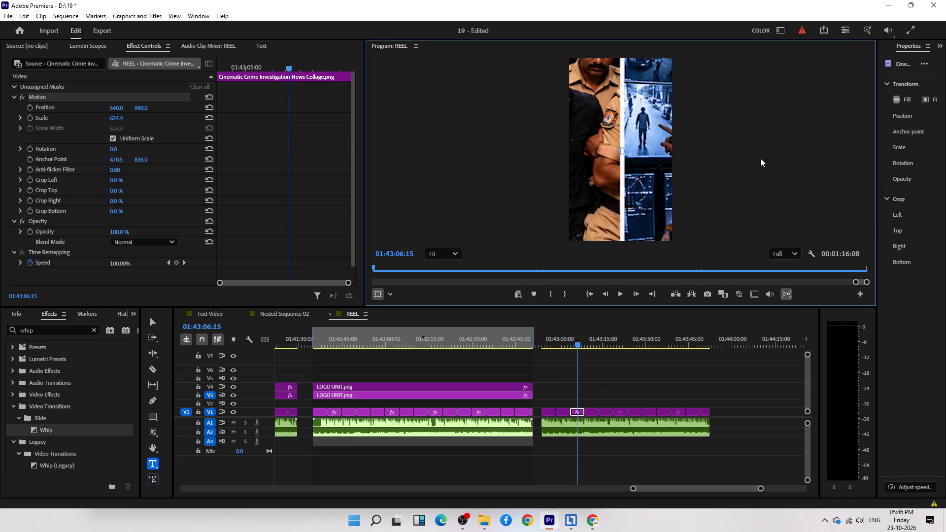
{"action": "left_click_drag", "start_coordinate": [760, 158], "coordinate": [687, 280]}
{"action": "left_click_drag", "start_coordinate": [706, 27], "coordinate": [717, 62]}
{"action": "left_click_drag", "start_coordinate": [702, 94], "coordinate": [725, 244]}
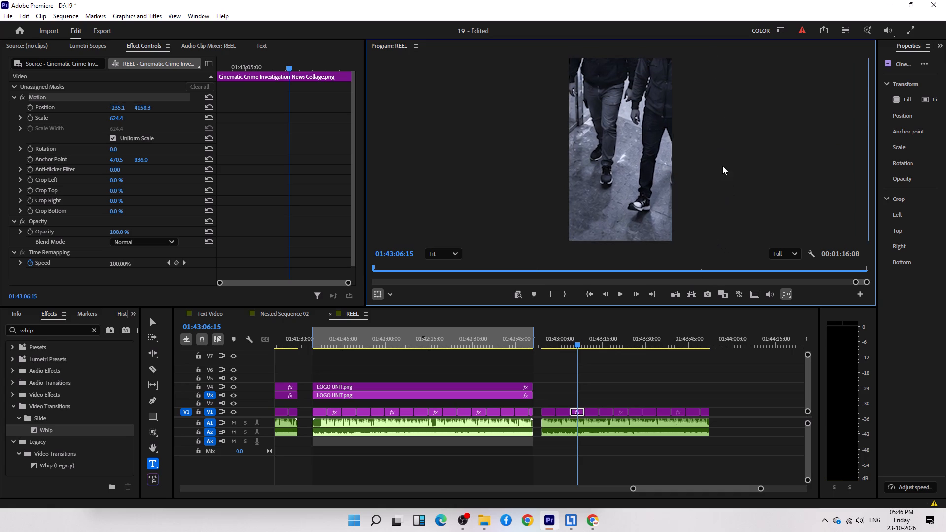
{"action": "left_click_drag", "start_coordinate": [717, 128], "coordinate": [712, 195]}
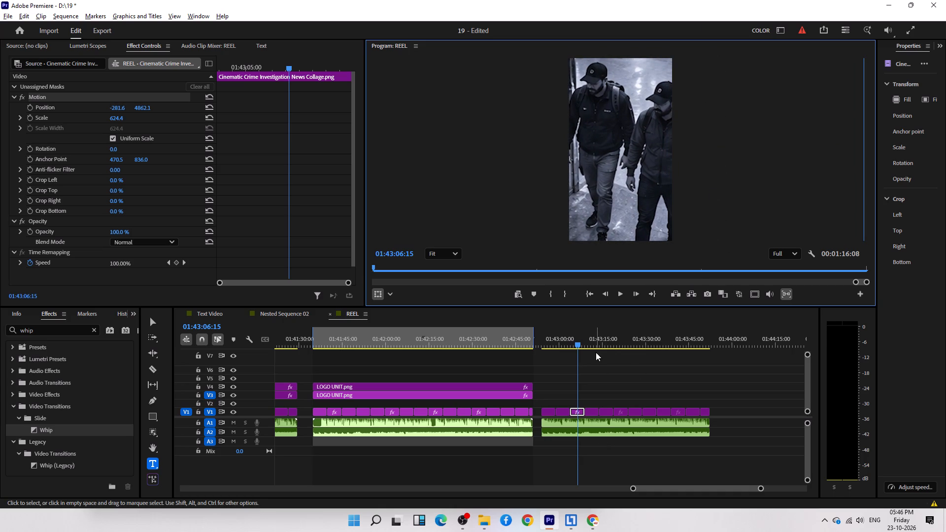
Reframe the fourth collage clip on the bag and cash on the bed, with scale 516.3 and position about -1547.7, 3951.3.
{"action": "left_click", "coordinate": [594, 345]}
{"action": "left_click_drag", "start_coordinate": [673, 149], "coordinate": [804, 141]}
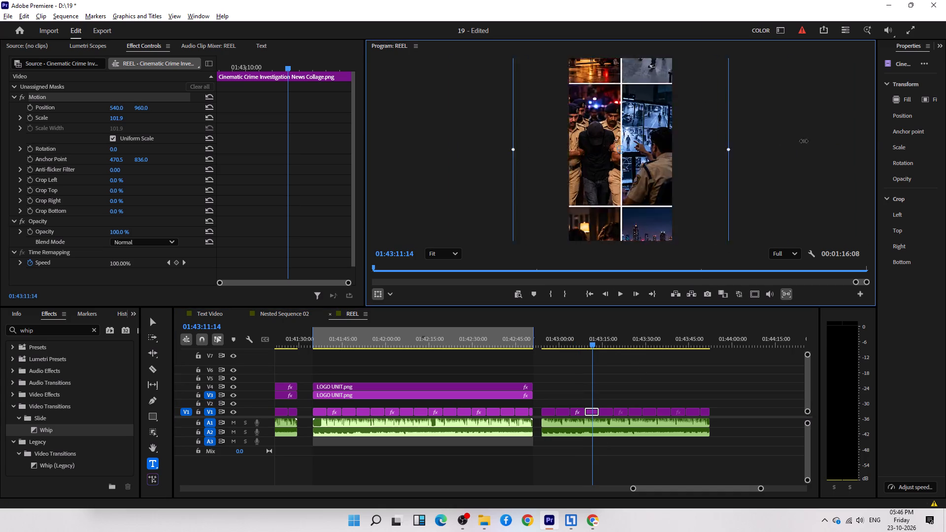
{"action": "left_click_drag", "start_coordinate": [804, 141], "coordinate": [886, 145]}
{"action": "left_click_drag", "start_coordinate": [753, 156], "coordinate": [637, 275]}
{"action": "left_click_drag", "start_coordinate": [682, 143], "coordinate": [605, 225]}
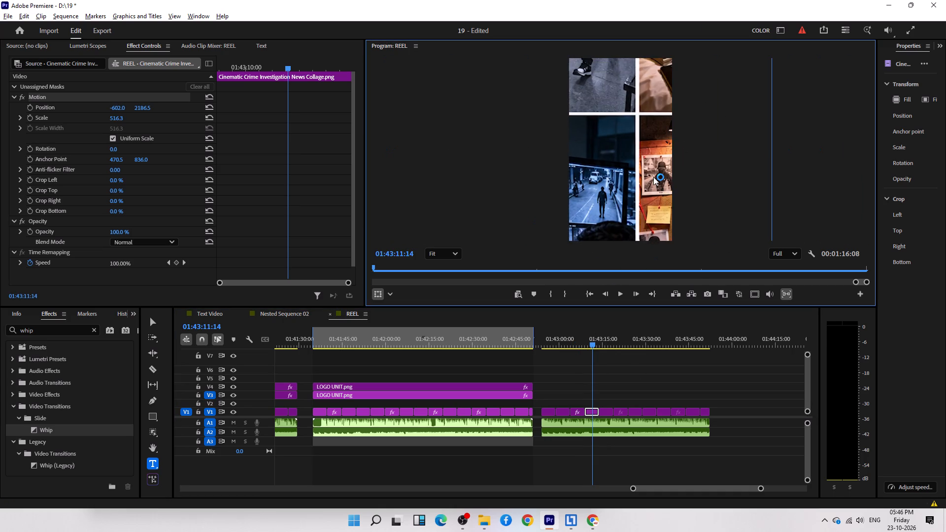
{"action": "left_click_drag", "start_coordinate": [632, 135], "coordinate": [619, 220]}
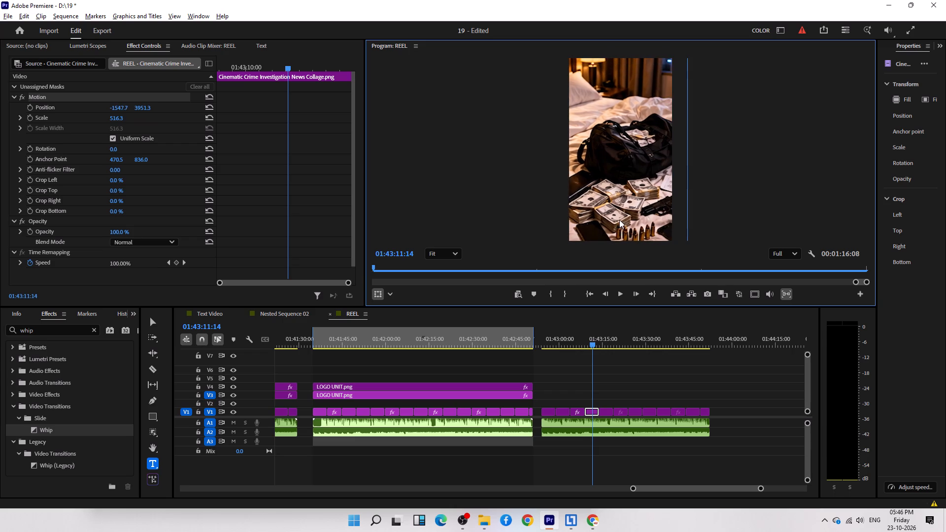
{"action": "left_click_drag", "start_coordinate": [619, 220], "coordinate": [619, 220]}
Reframe the fifth collage clip on the cash, bullets and pistol panel, with scale 416.7 and position 2250.4, 960.0.
{"action": "left_click", "coordinate": [607, 343]}
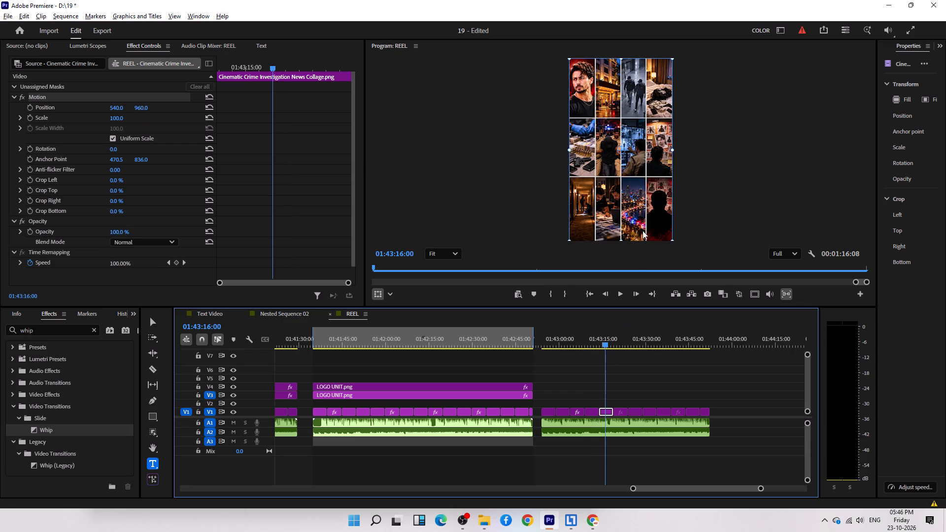
{"action": "left_click_drag", "start_coordinate": [671, 150], "coordinate": [835, 144]}
{"action": "left_click_drag", "start_coordinate": [653, 146], "coordinate": [749, 147]}
{"action": "left_click_drag", "start_coordinate": [679, 139], "coordinate": [742, 141]}
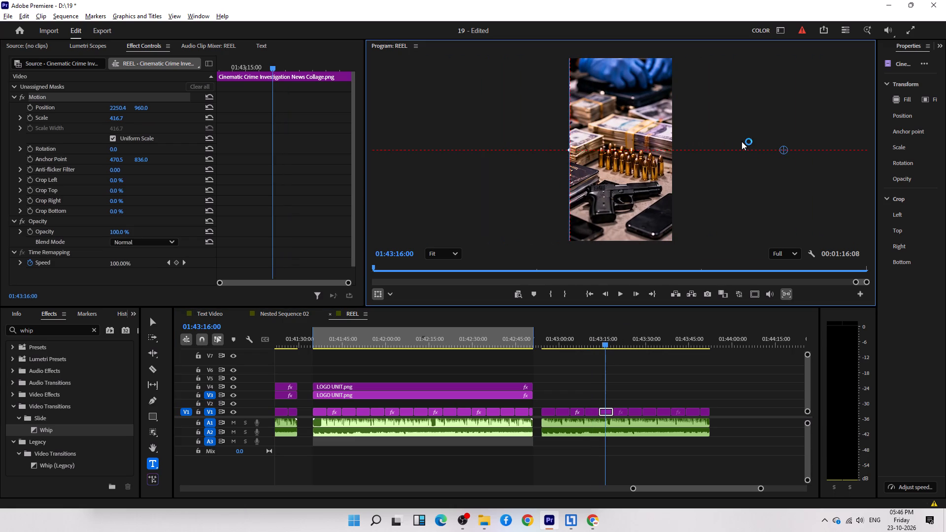
Reframe the sixth collage clip on the capped man held by police, with scale 526.8 and position 1165.3, 960.0.
{"action": "left_click", "coordinate": [625, 344]}
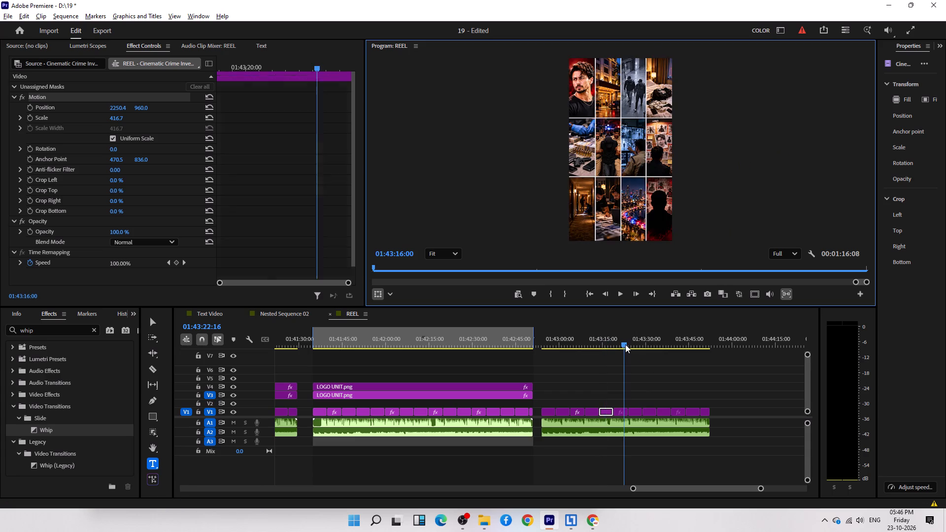
{"action": "left_click_drag", "start_coordinate": [674, 151], "coordinate": [860, 148]}
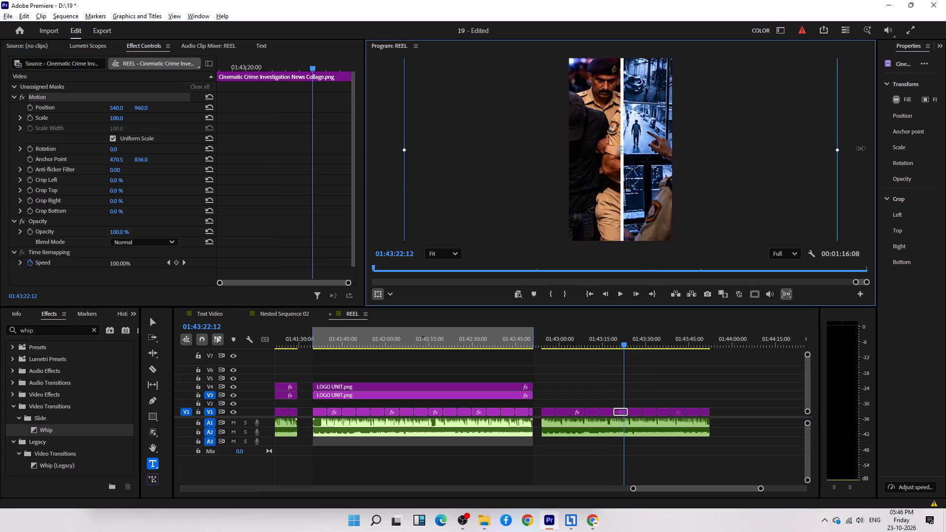
{"action": "left_click_drag", "start_coordinate": [860, 148], "coordinate": [892, 156]}
{"action": "left_click_drag", "start_coordinate": [697, 159], "coordinate": [753, 156]}
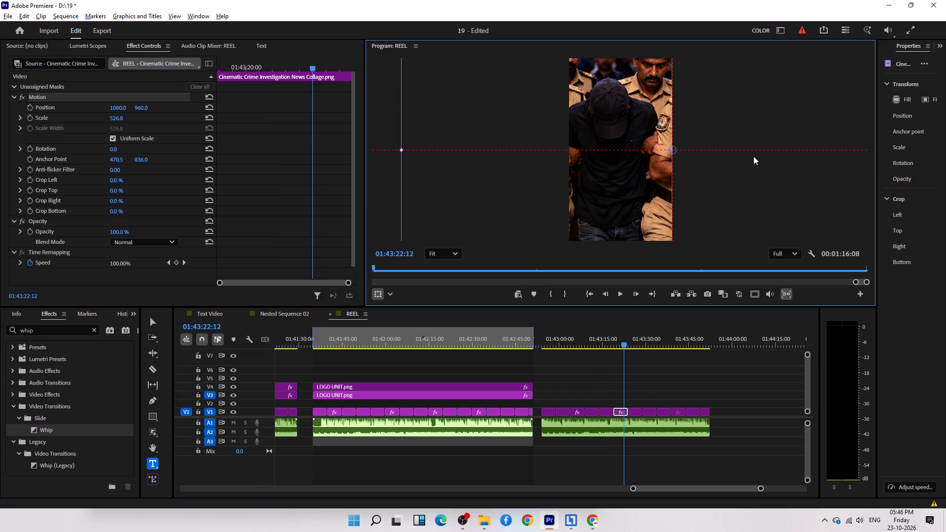
{"action": "left_click_drag", "start_coordinate": [753, 156], "coordinate": [757, 156]}
Reframe the seventh collage clip on the officer pointing at the CCTV screens, with scale 579.4 and position -147.3, 1032.5.
{"action": "left_click", "coordinate": [635, 342]}
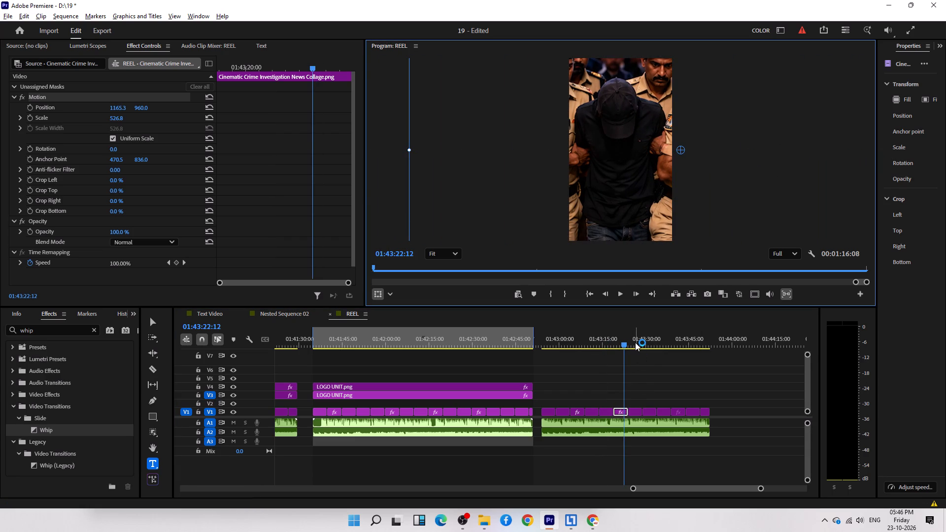
{"action": "left_click_drag", "start_coordinate": [676, 149], "coordinate": [920, 149]}
{"action": "left_click_drag", "start_coordinate": [796, 161], "coordinate": [770, 163]}
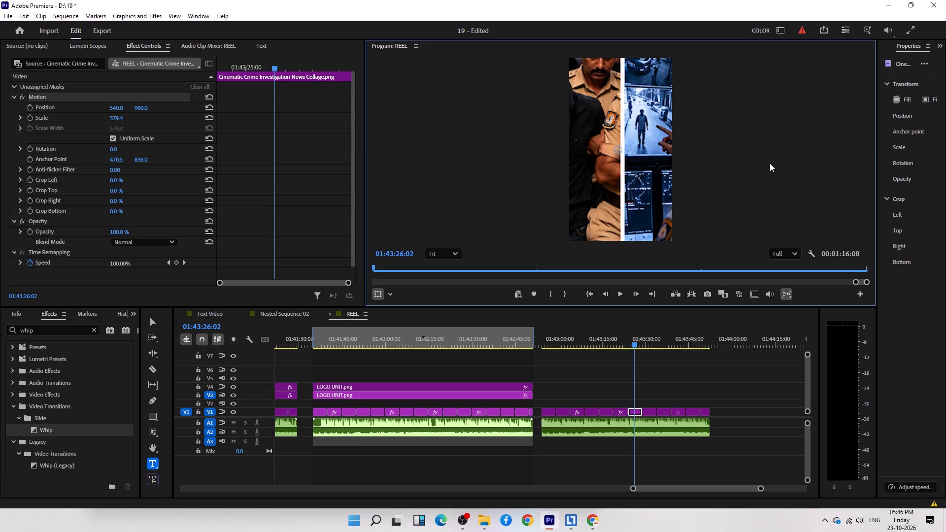
{"action": "left_click_drag", "start_coordinate": [770, 163], "coordinate": [731, 167]}
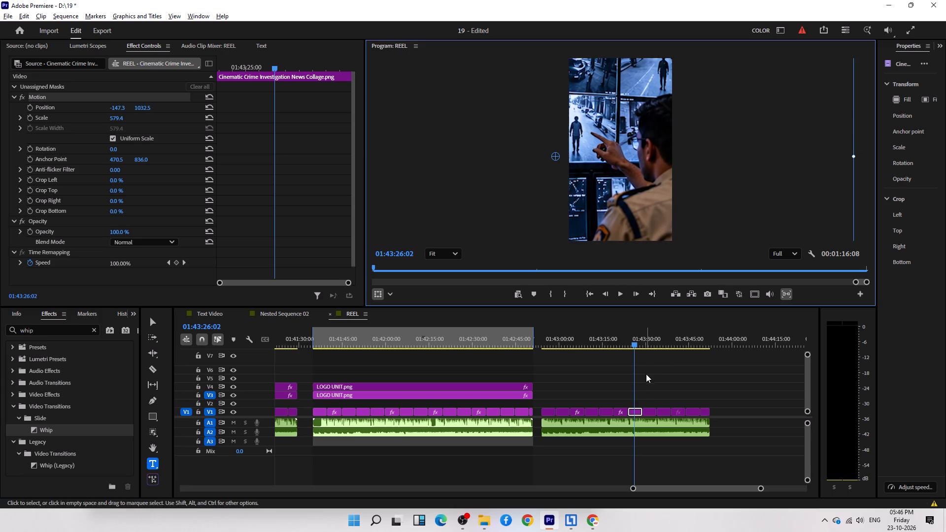
Reframe the eighth collage clip on the man facing the evidence board, with scale 480.9 and position -1454.6, 1115.3.
{"action": "left_click", "coordinate": [652, 340]}
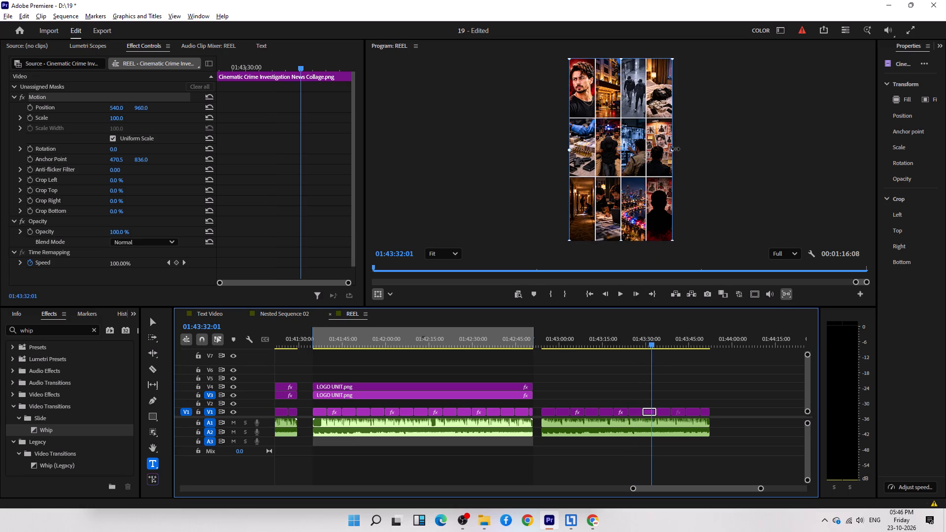
{"action": "left_click_drag", "start_coordinate": [676, 149], "coordinate": [875, 186]}
{"action": "left_click_drag", "start_coordinate": [739, 186], "coordinate": [611, 203]}
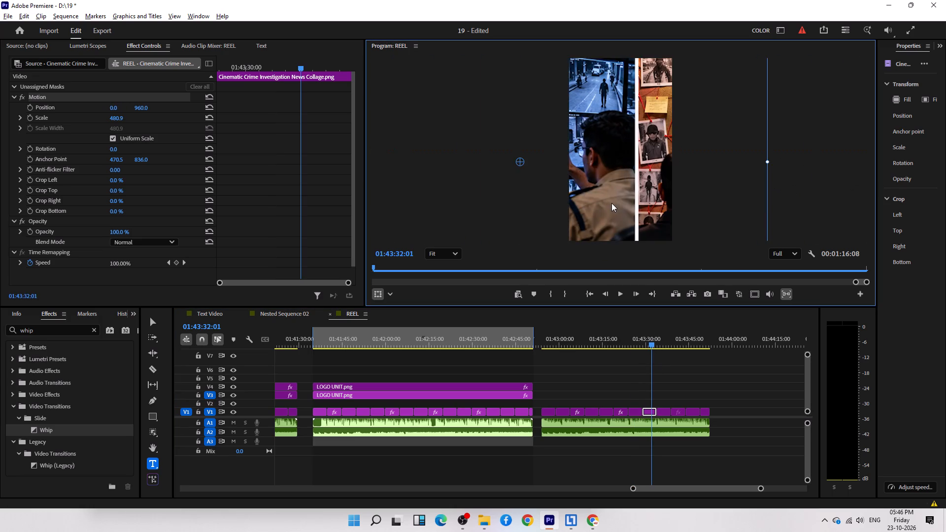
{"action": "left_click_drag", "start_coordinate": [611, 203], "coordinate": [548, 200]}
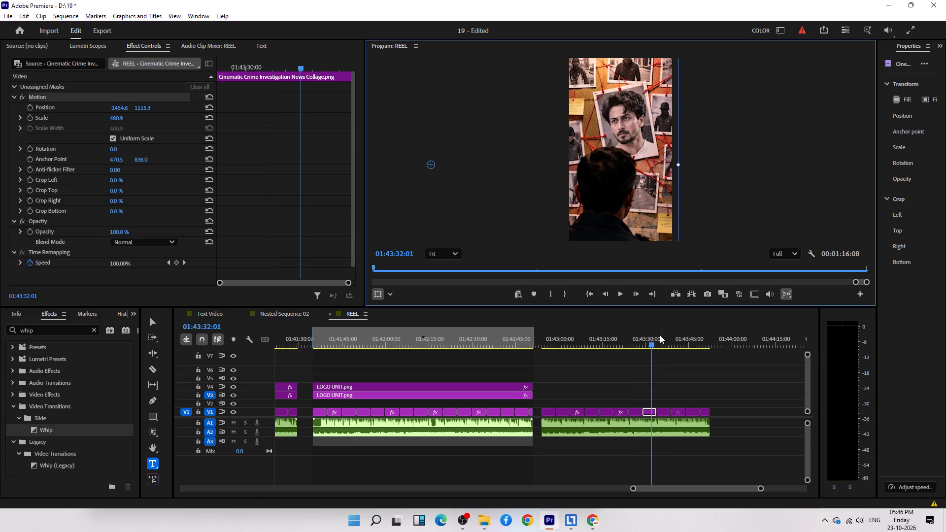
Reframe the ninth collage clip on the hotel corridor investigators, with scale 429.2 and position about 2317.6, -1384.4.
{"action": "left_click", "coordinate": [660, 335]}
{"action": "left_click_drag", "start_coordinate": [675, 146], "coordinate": [837, 151]}
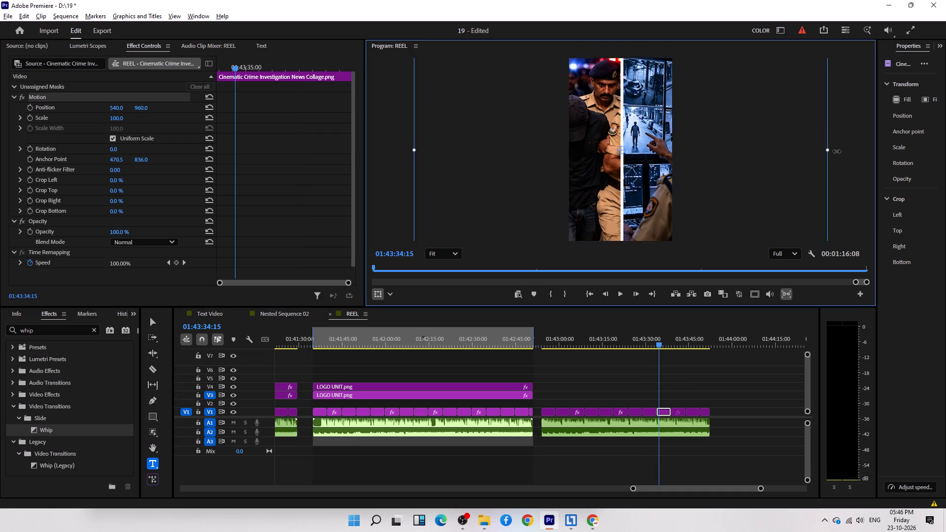
{"action": "left_click_drag", "start_coordinate": [837, 151], "coordinate": [842, 152]}
{"action": "left_click_drag", "start_coordinate": [668, 169], "coordinate": [766, 19]}
{"action": "left_click_drag", "start_coordinate": [675, 154], "coordinate": [735, 100]}
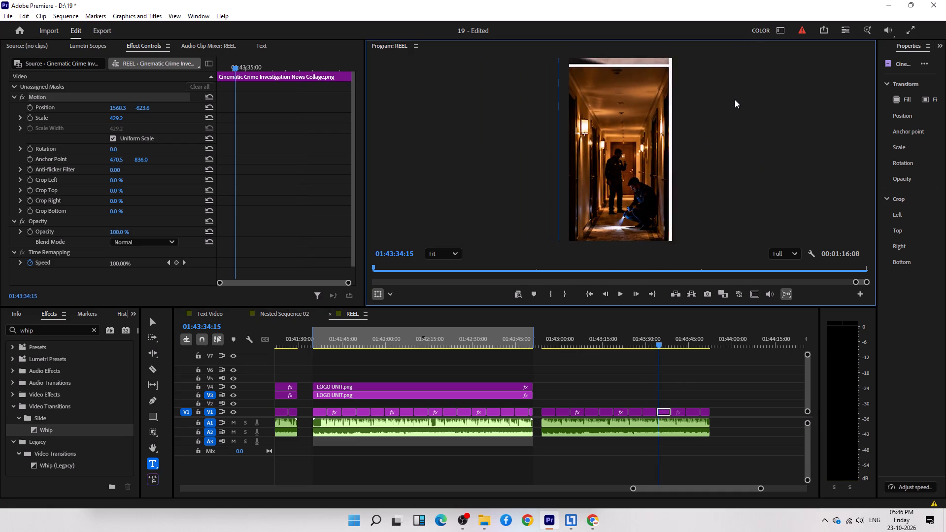
{"action": "left_click_drag", "start_coordinate": [735, 100], "coordinate": [745, 82]}
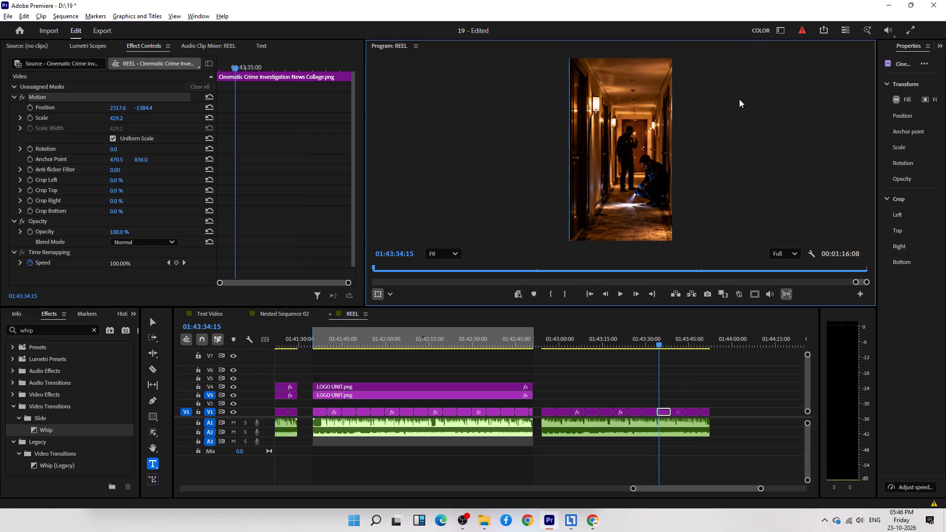
Reframe the tenth collage clip on the two men leaning over the table, with scale 430.3 and position about 1080, -1415.4.
{"action": "left_click", "coordinate": [678, 339]}
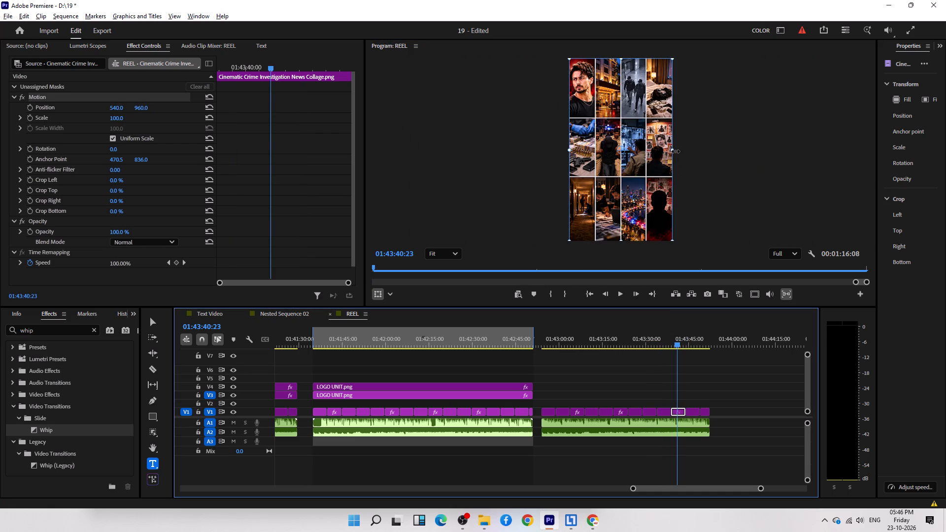
{"action": "left_click_drag", "start_coordinate": [676, 151], "coordinate": [820, 180]}
{"action": "left_click_drag", "start_coordinate": [646, 232], "coordinate": [681, 41]}
{"action": "left_click_drag", "start_coordinate": [668, 138], "coordinate": [674, 133]}
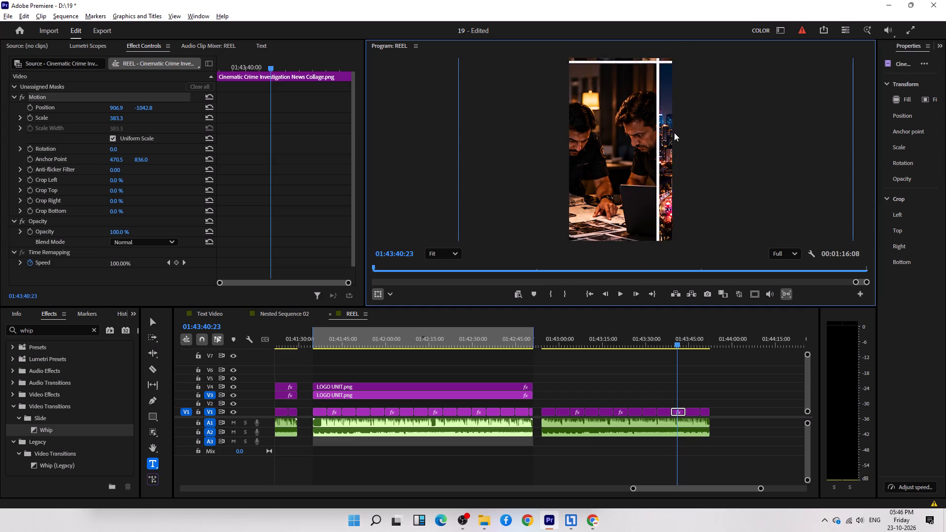
{"action": "left_click_drag", "start_coordinate": [674, 133], "coordinate": [691, 103]}
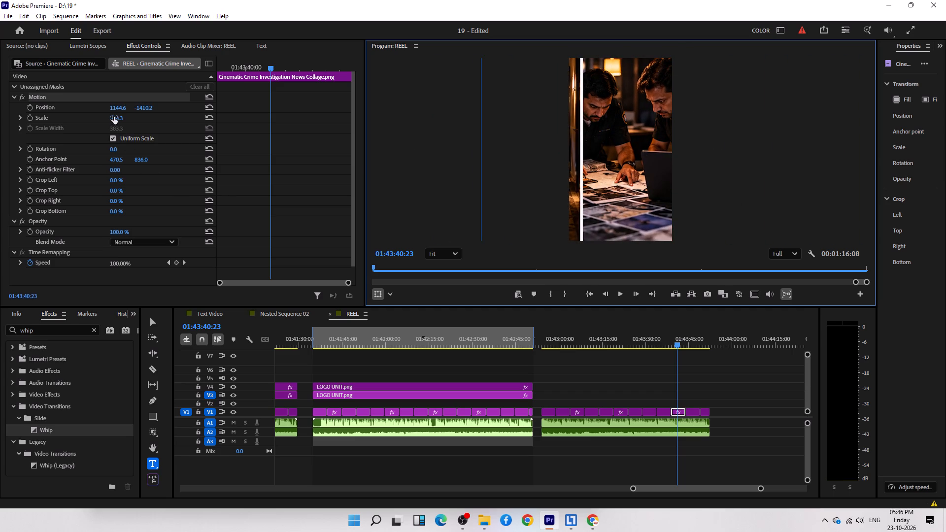
{"action": "left_click_drag", "start_coordinate": [114, 117], "coordinate": [137, 114]}
{"action": "left_click_drag", "start_coordinate": [664, 174], "coordinate": [658, 174]}
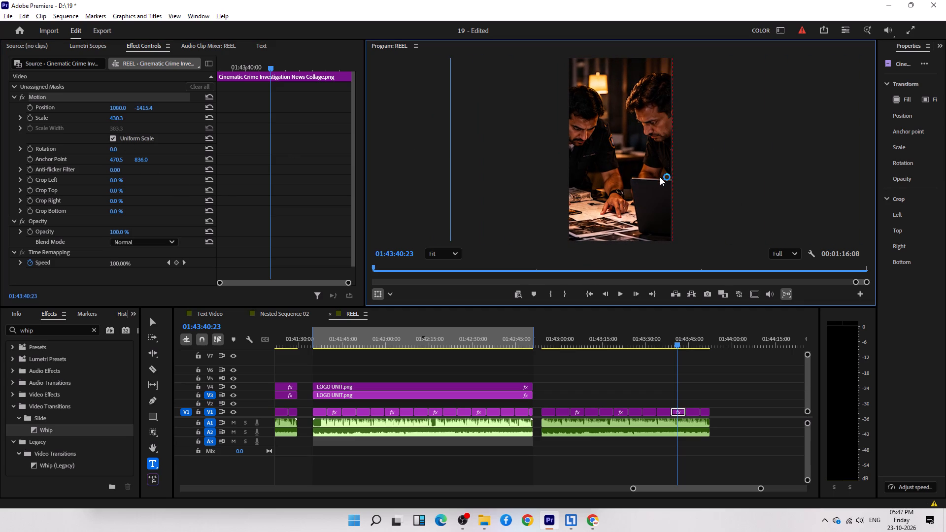
Reframe the eleventh collage clip on the night city skyline, with scale 452.2 and position -74.9, -1425.8.
{"action": "left_click", "coordinate": [692, 344]}
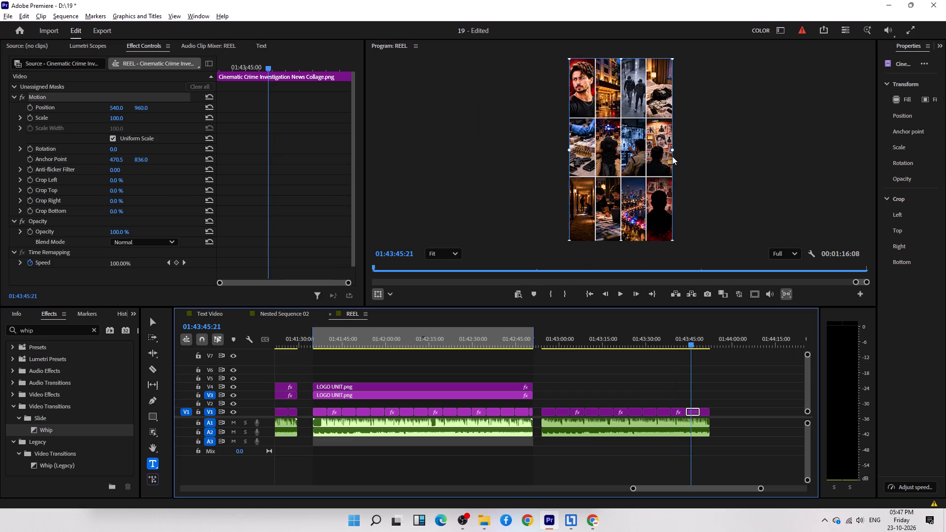
{"action": "left_click_drag", "start_coordinate": [673, 151], "coordinate": [857, 190]}
{"action": "left_click_drag", "start_coordinate": [781, 184], "coordinate": [742, 69]}
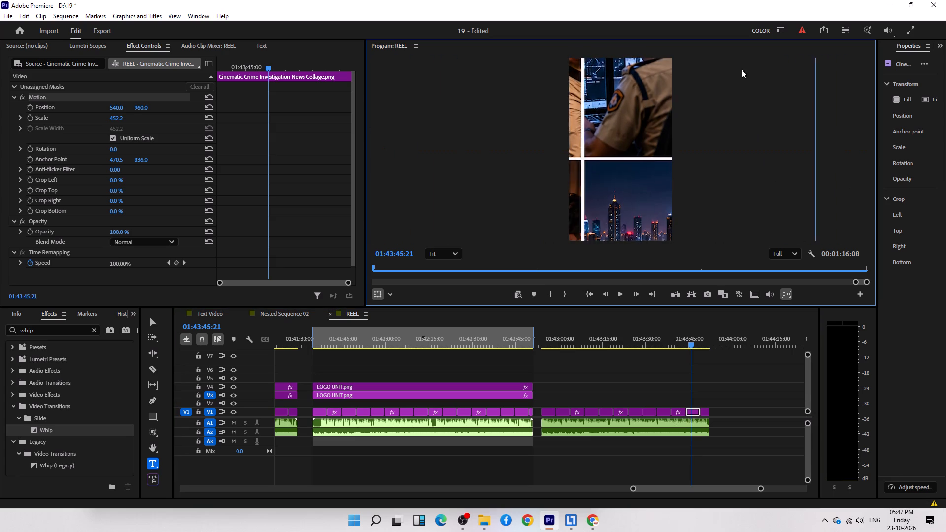
{"action": "left_click_drag", "start_coordinate": [737, 175], "coordinate": [718, 64]}
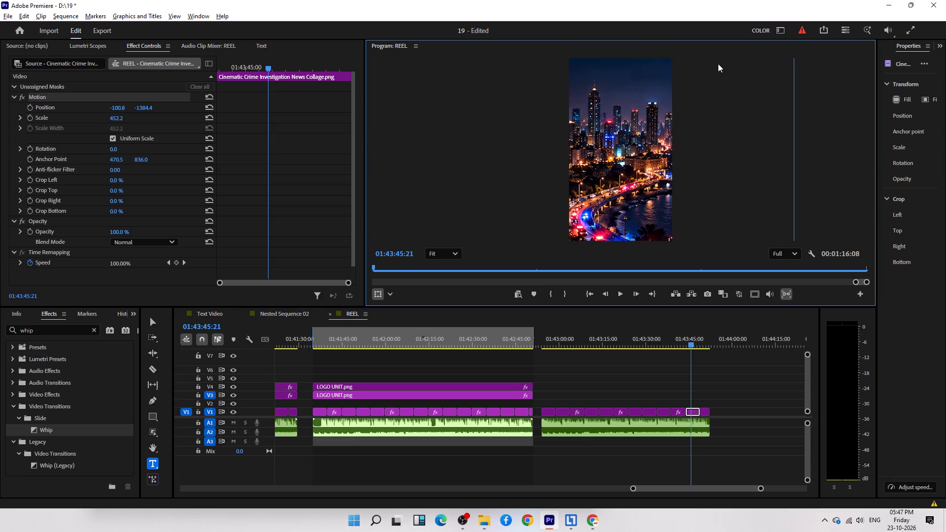
{"action": "left_click_drag", "start_coordinate": [718, 64], "coordinate": [718, 63]}
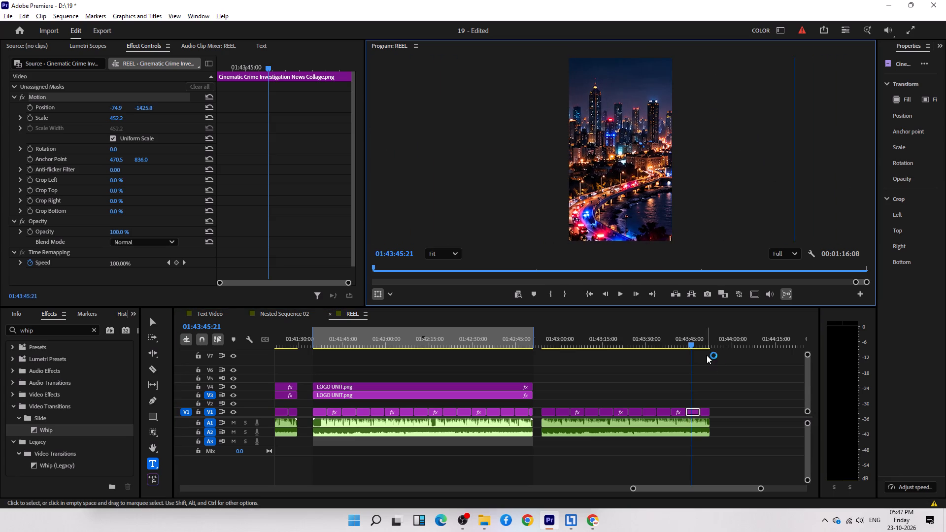
Reframe the last collage clip on the silhouette before the red photo board, with scale 491.4.
{"action": "left_click", "coordinate": [712, 339]}
{"action": "left_click", "coordinate": [710, 335]}
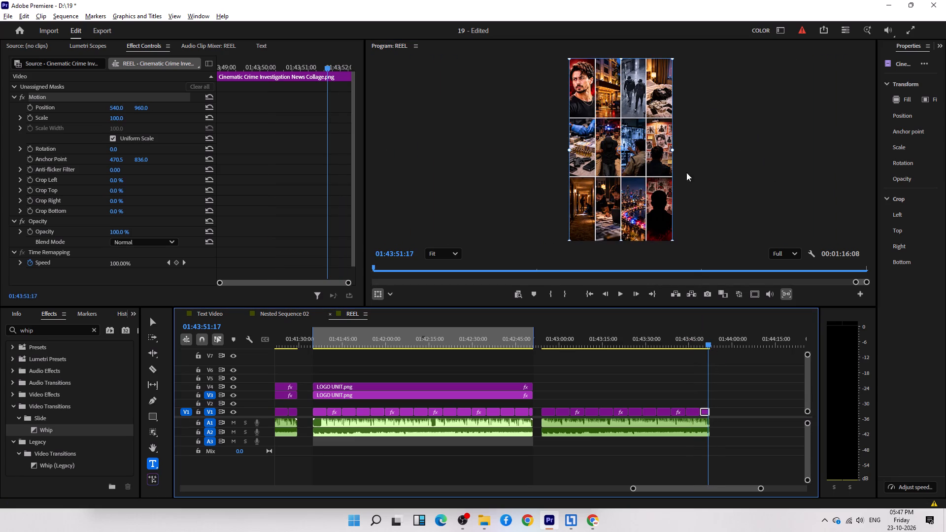
{"action": "left_click_drag", "start_coordinate": [676, 150], "coordinate": [876, 166]}
{"action": "left_click_drag", "start_coordinate": [788, 195], "coordinate": [698, 85]}
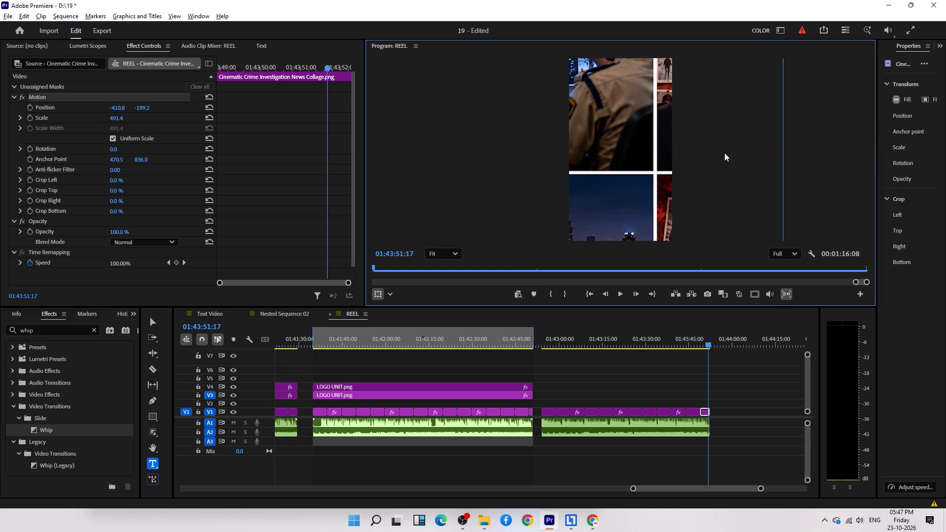
{"action": "left_click_drag", "start_coordinate": [731, 183], "coordinate": [634, 61]}
Copy both LOGO UNIT overlays from the preceding segment to 01:42:53:23 above the collage clips, and trim them to the end of the collage segment.
{"action": "left_click", "coordinate": [749, 425]}
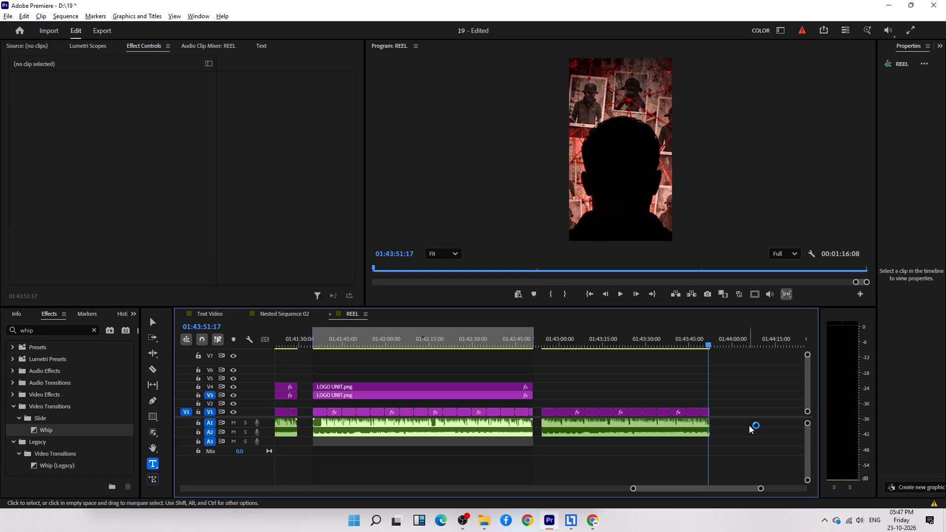
{"action": "key", "text": "Up"}
{"action": "key", "text": "Up"}
{"action": "key", "text": "Up"}
{"action": "key", "text": "Up"}
{"action": "key", "text": "Up"}
{"action": "key", "text": "Up"}
{"action": "key", "text": "Up"}
{"action": "key", "text": "Up"}
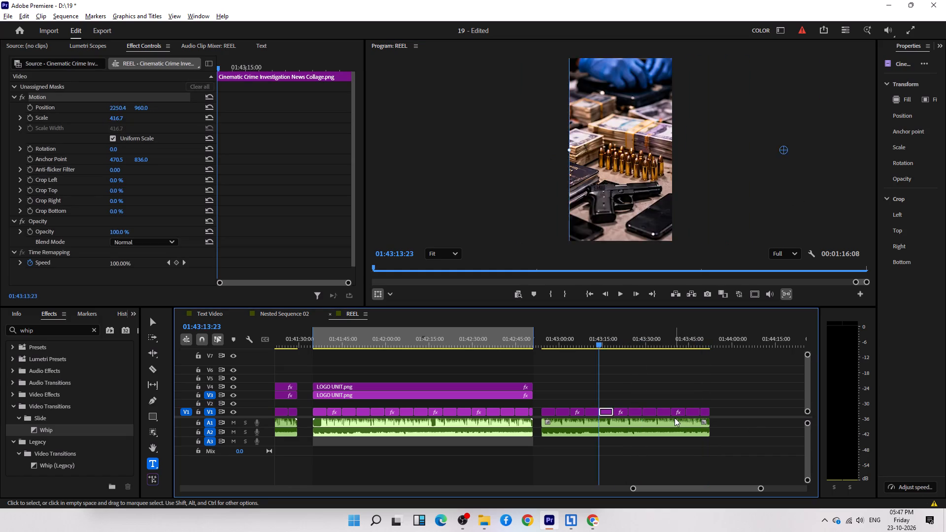
{"action": "key", "text": "Up"}
{"action": "key", "text": "Up"}
{"action": "key", "text": "Up"}
{"action": "key", "text": "Up"}
{"action": "key", "text": "Up"}
{"action": "key", "text": "Down"}
{"action": "left_click_drag", "start_coordinate": [611, 384], "coordinate": [602, 386]}
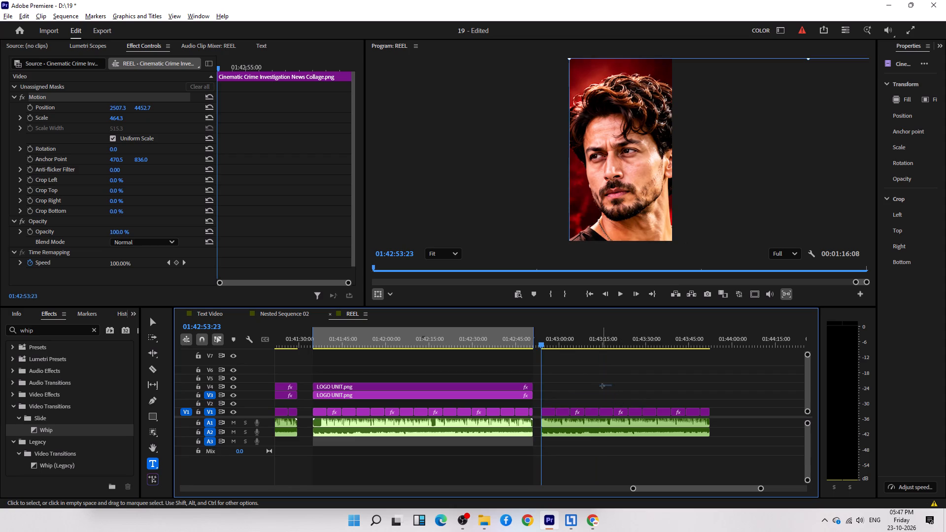
{"action": "left_click_drag", "start_coordinate": [602, 386], "coordinate": [509, 401]}
{"action": "key", "text": "ctrl+c"}
{"action": "key", "text": "ctrl+v"}
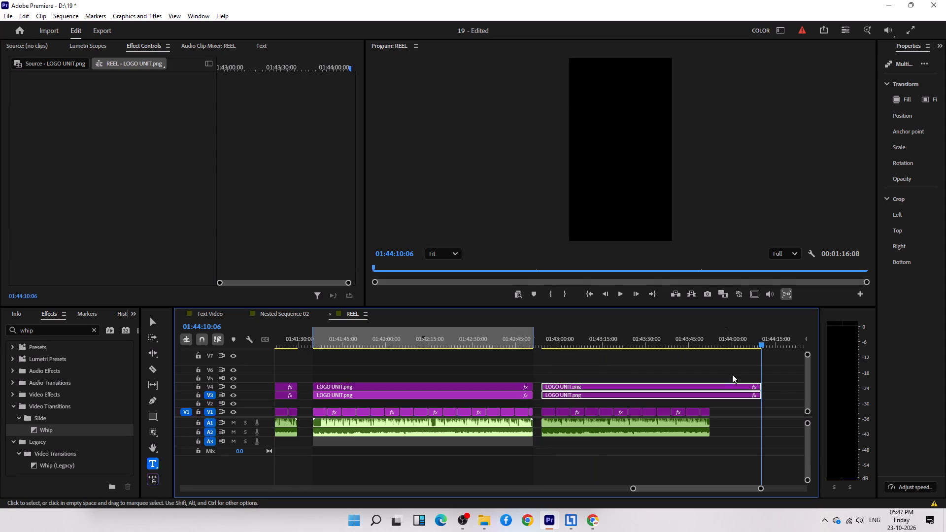
{"action": "left_click_drag", "start_coordinate": [762, 386], "coordinate": [707, 390]}
{"action": "left_click_drag", "start_coordinate": [732, 366], "coordinate": [711, 405]}
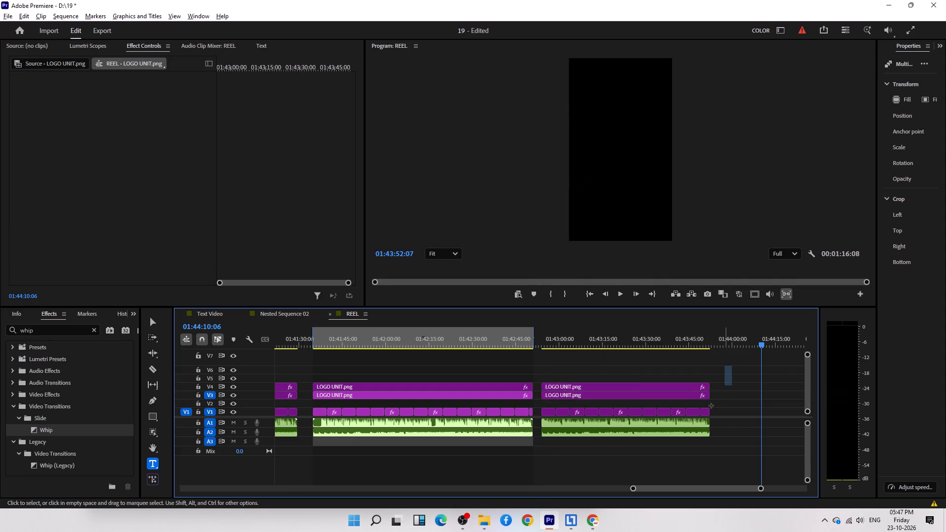
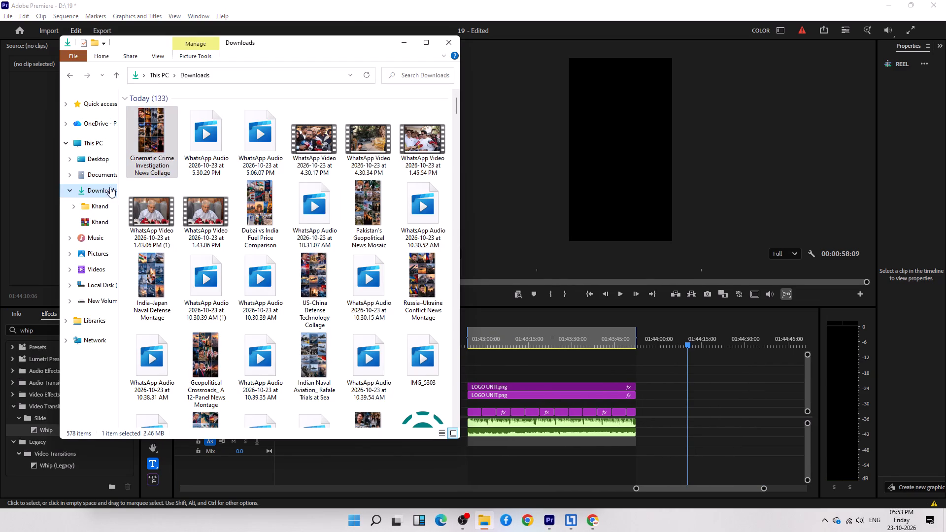
{"action": "left_click", "coordinate": [96, 190]}
{"action": "left_click_drag", "start_coordinate": [203, 142], "coordinate": [636, 434]}
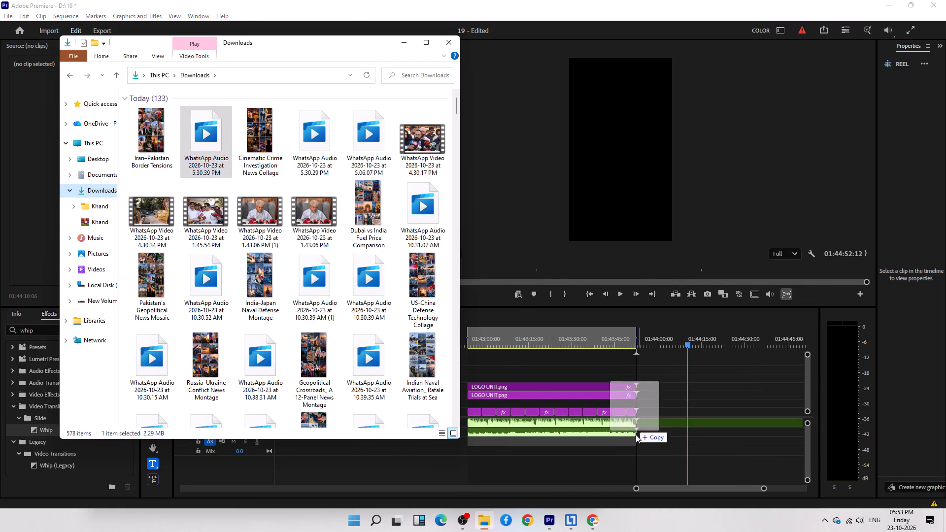
{"action": "left_click_drag", "start_coordinate": [636, 434], "coordinate": [647, 425]}
{"action": "scroll", "coordinate": [643, 429], "scroll_direction": "up", "scroll_amount": 3}
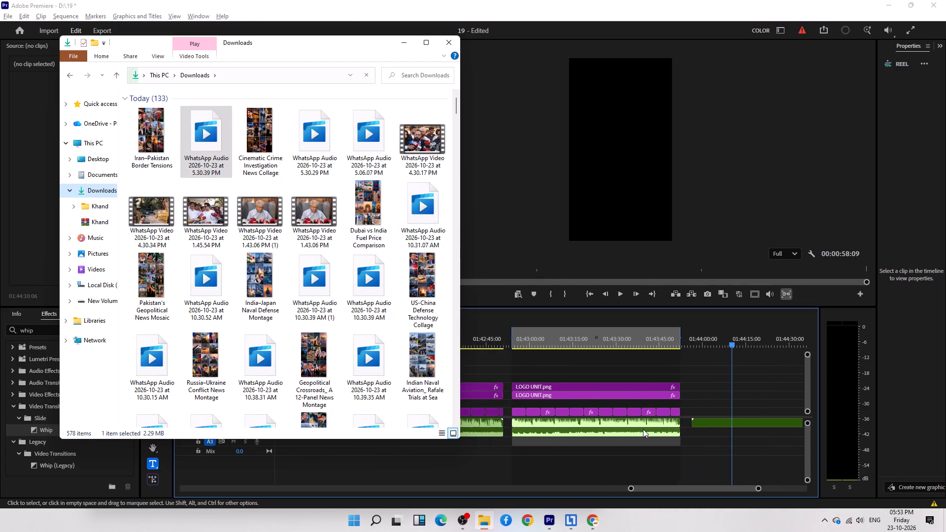
{"action": "scroll", "coordinate": [643, 429], "scroll_direction": "down", "scroll_amount": 10}
{"action": "scroll", "coordinate": [590, 436], "scroll_direction": "up", "scroll_amount": 3}
Move the news music clip on A2 from the previous reel to under the new voice-over and extend it to the voice-over's end.
{"action": "left_click_drag", "start_coordinate": [553, 432], "coordinate": [597, 434]}
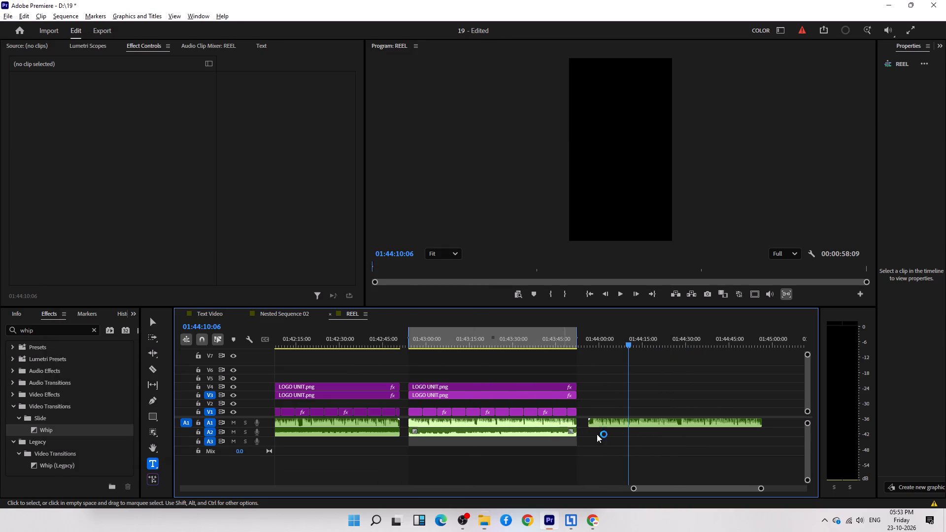
{"action": "left_click_drag", "start_coordinate": [597, 434], "coordinate": [670, 438]}
{"action": "left_click_drag", "start_coordinate": [434, 431], "coordinate": [451, 432]}
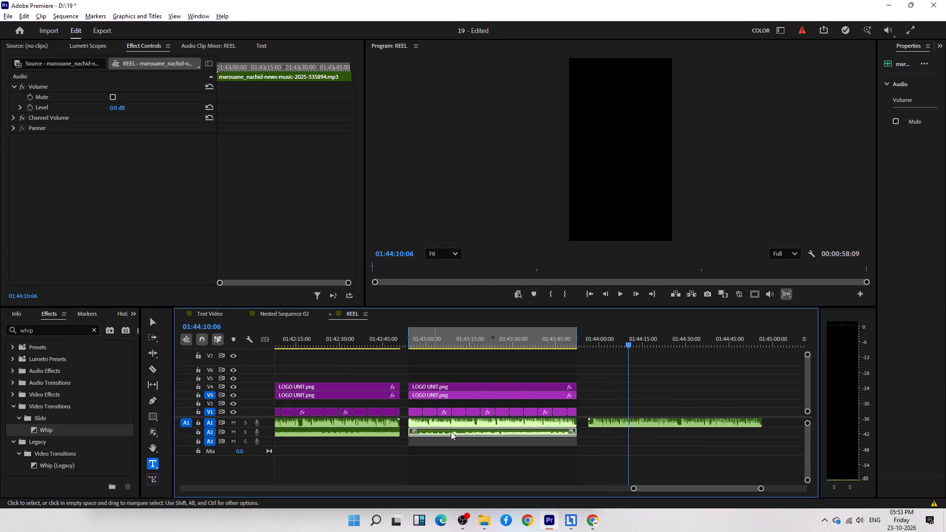
{"action": "left_click_drag", "start_coordinate": [451, 432], "coordinate": [612, 435]}
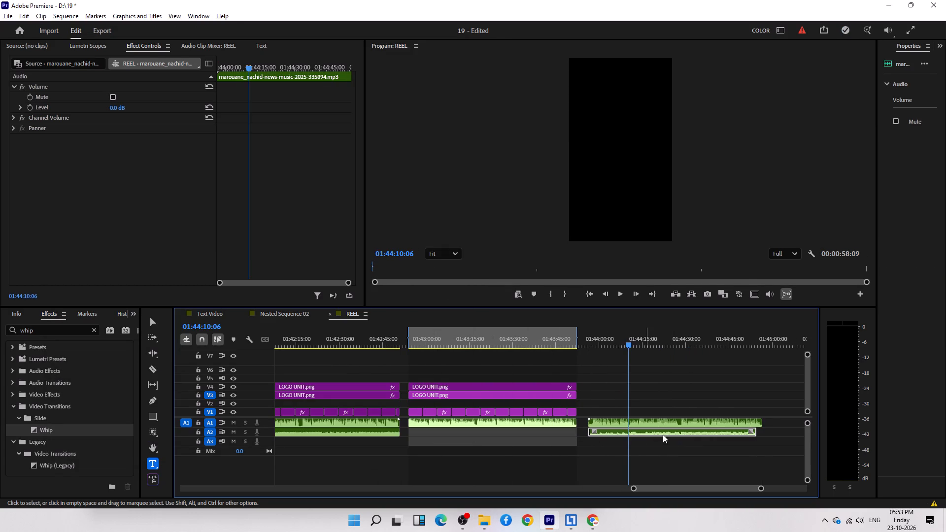
{"action": "left_click_drag", "start_coordinate": [752, 430], "coordinate": [761, 433]}
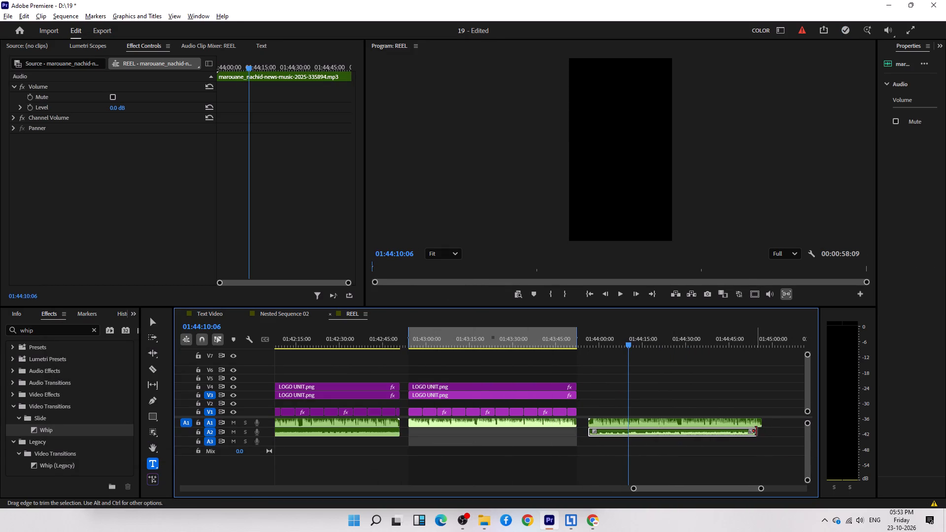
{"action": "left_click_drag", "start_coordinate": [756, 431], "coordinate": [762, 432]}
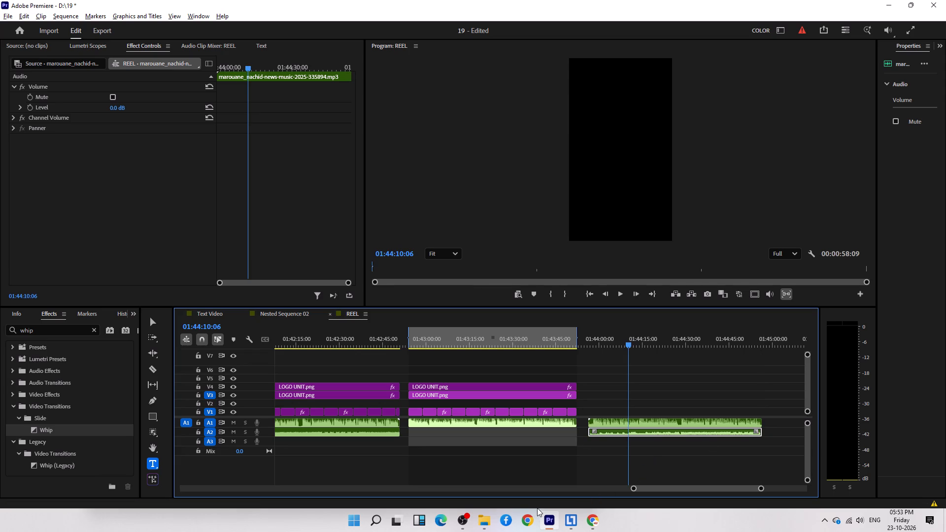
Place the Iran–Pakistan Border Tensions image on V1 at the new voice-over's start and set the playhead at the image clip's end, 01:44:01:07.
{"action": "left_click", "coordinate": [492, 519]}
{"action": "left_click_drag", "start_coordinate": [147, 125], "coordinate": [558, 302]}
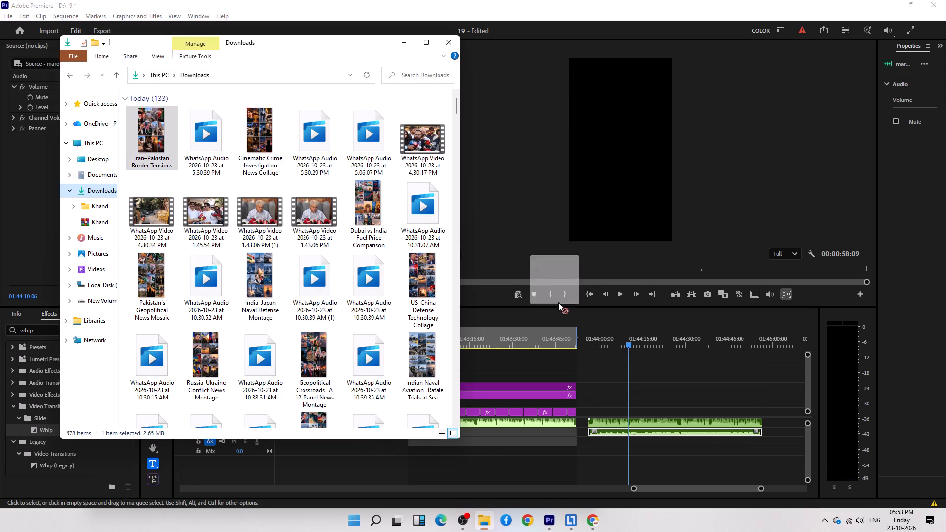
{"action": "left_click_drag", "start_coordinate": [558, 302], "coordinate": [589, 413]}
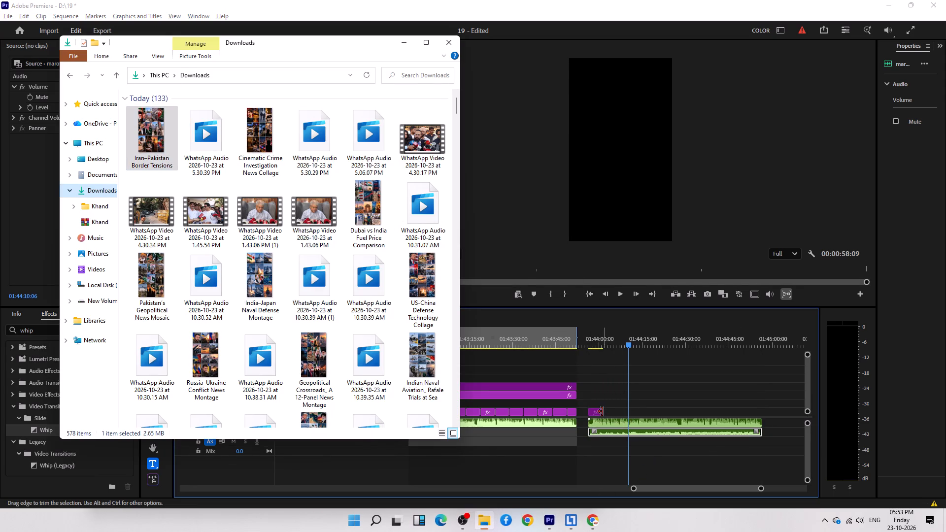
{"action": "left_click", "coordinate": [597, 411]}
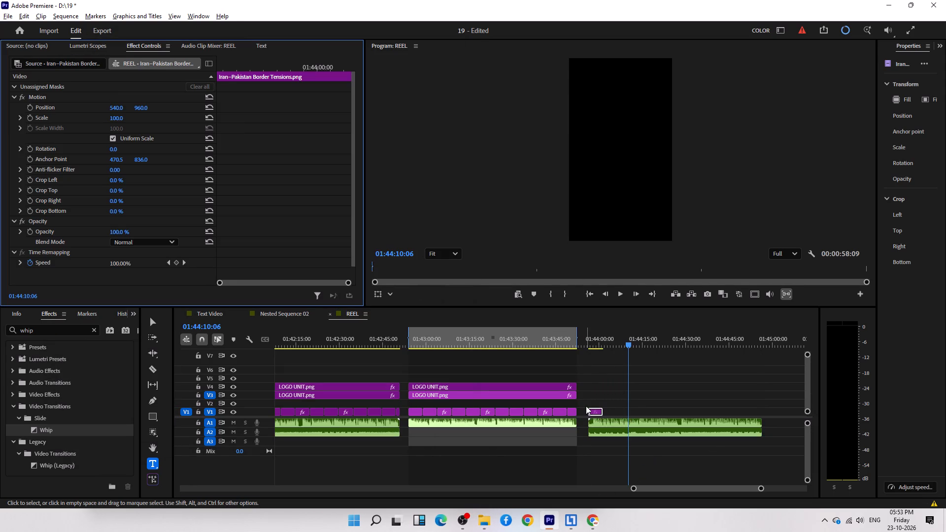
{"action": "key", "text": "Up"}
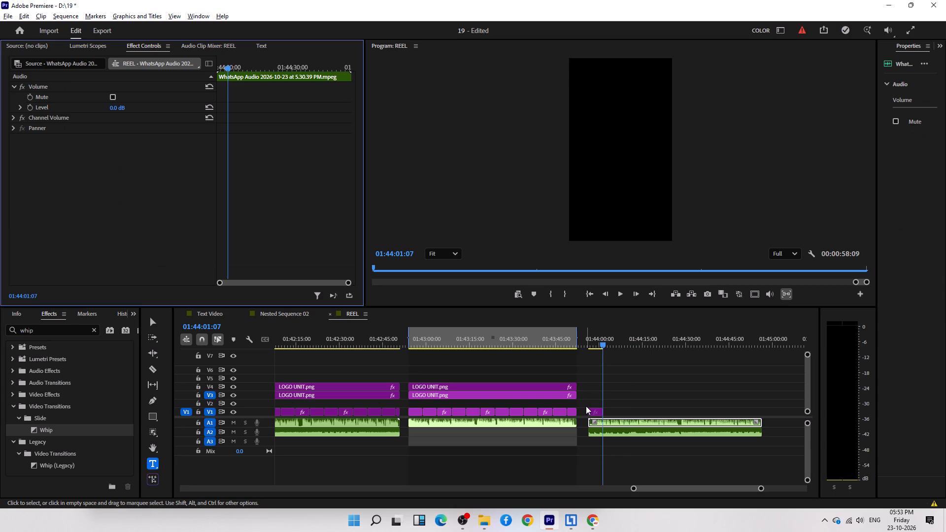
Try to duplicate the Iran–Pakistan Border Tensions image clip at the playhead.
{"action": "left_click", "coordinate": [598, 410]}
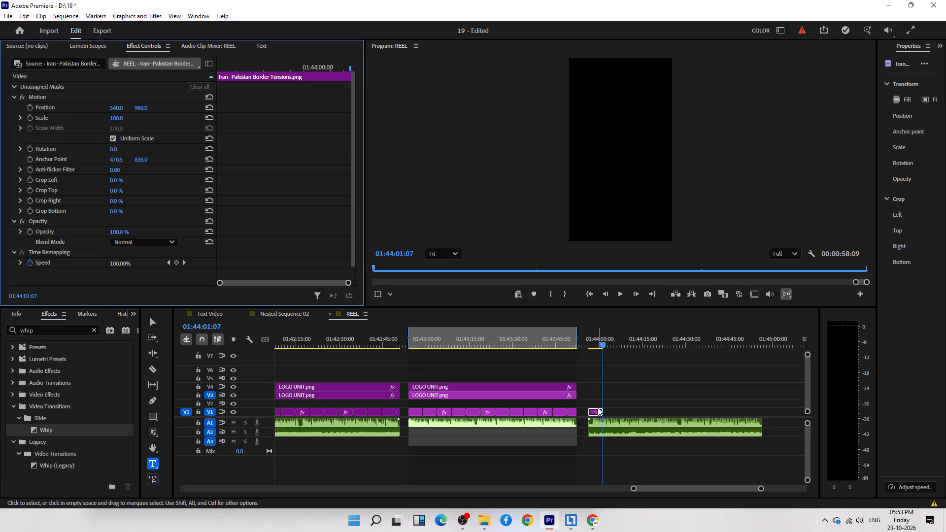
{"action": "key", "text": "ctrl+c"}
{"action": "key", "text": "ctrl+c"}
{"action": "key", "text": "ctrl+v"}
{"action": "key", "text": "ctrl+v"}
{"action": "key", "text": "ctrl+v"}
Copy the Iran–Pakistan Border Tensions image clip and paste 11 copies end to end on V1, filling the voice-over up to 01:44:56:07.
{"action": "left_click_drag", "start_coordinate": [624, 388], "coordinate": [624, 390]}
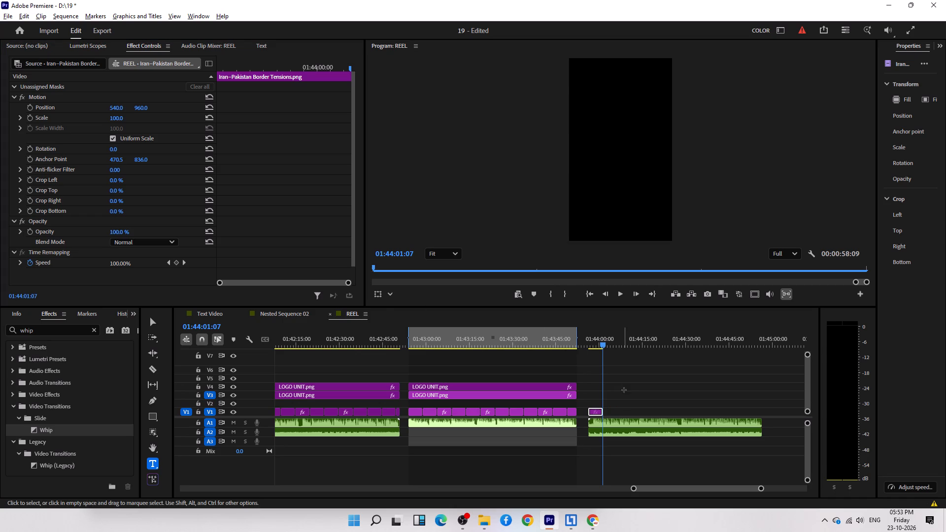
{"action": "left_click_drag", "start_coordinate": [624, 390], "coordinate": [599, 411]}
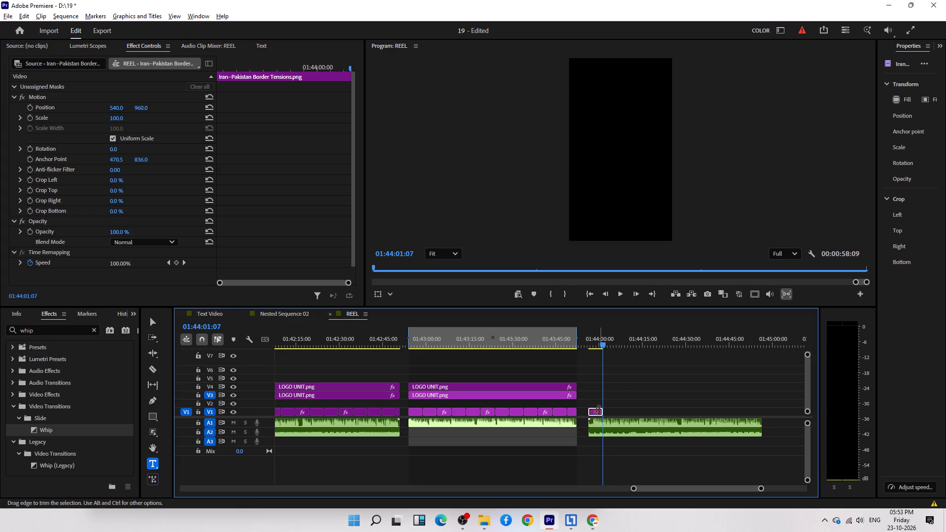
{"action": "key", "text": "ctrl+c"}
{"action": "key", "text": "ctrl+v"}
{"action": "key", "text": "ctrl+v"}
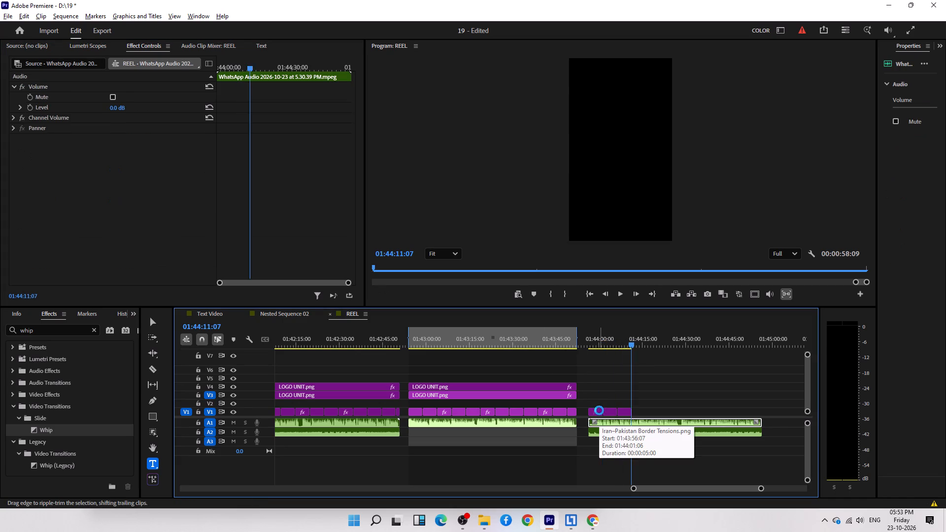
{"action": "key", "text": "ctrl+v"}
{"action": "key", "text": "ctrl+v"}
{"action": "key", "text": "ctrl+v"}
{"action": "key", "text": "ctrl+v"}
{"action": "key", "text": "ctrl+v"}
{"action": "key", "text": "ctrl+v"}
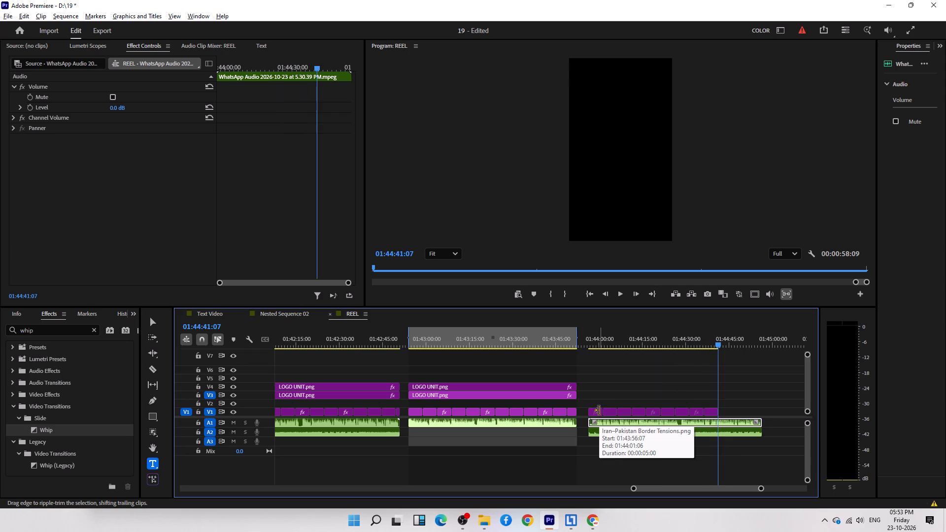
{"action": "key", "text": "ctrl+v"}
{"action": "key", "text": "ctrl+v"}
{"action": "key", "text": "ctrl+v"}
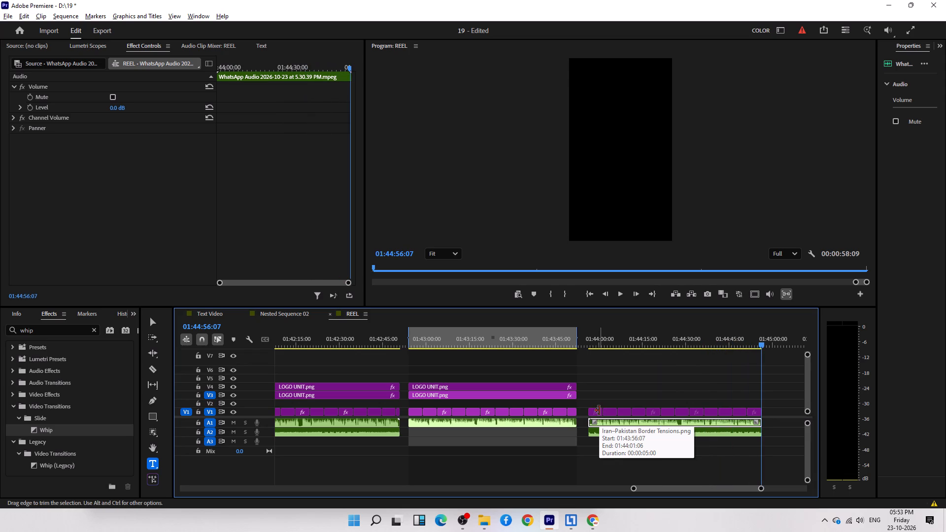
Enlarge the first storyboard image clip to about 466% and reposition it so the two leaders' panel fills the frame.
{"action": "left_click", "coordinate": [599, 340]}
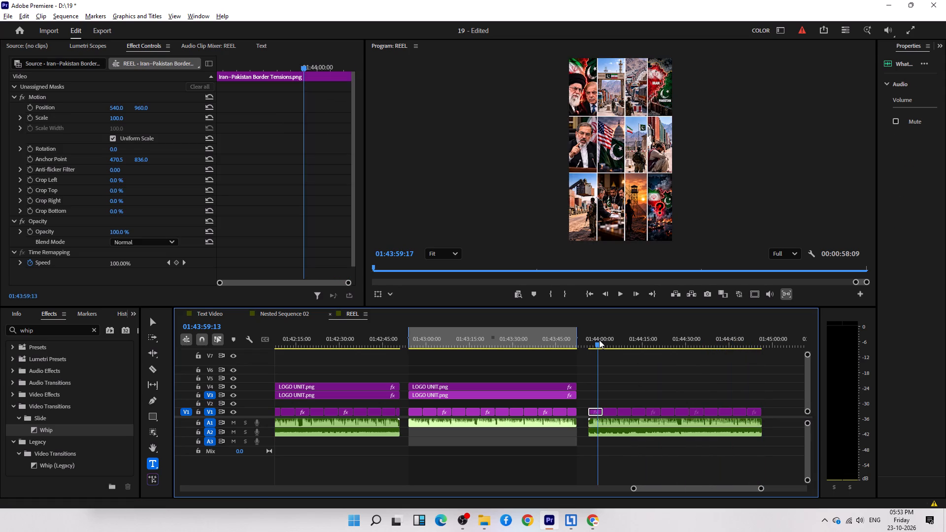
{"action": "left_click", "coordinate": [81, 107]}
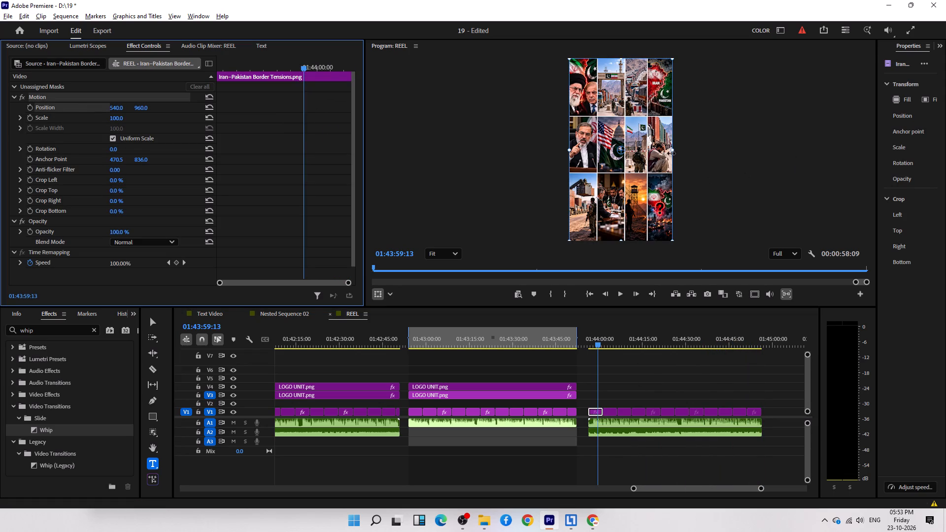
{"action": "left_click_drag", "start_coordinate": [673, 153], "coordinate": [867, 178]}
{"action": "left_click_drag", "start_coordinate": [708, 145], "coordinate": [887, 284]}
{"action": "left_click_drag", "start_coordinate": [756, 175], "coordinate": [759, 227]}
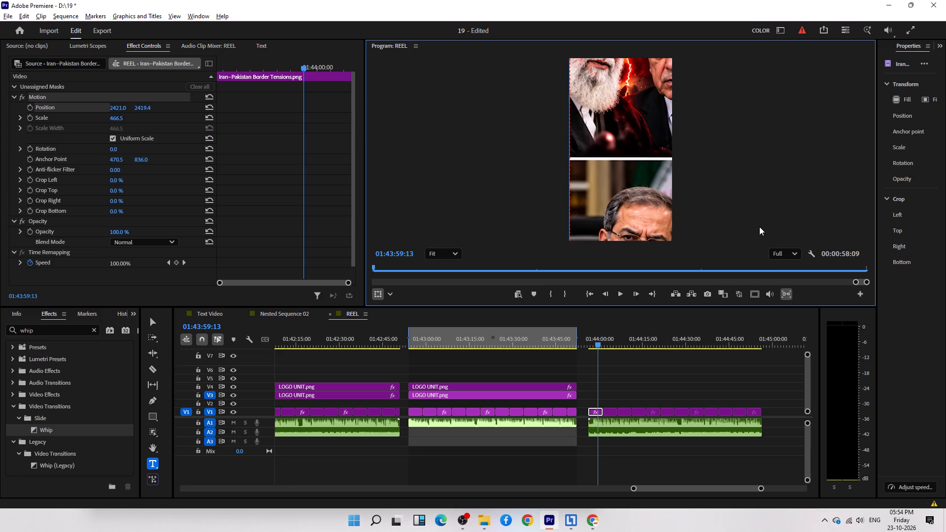
{"action": "left_click_drag", "start_coordinate": [759, 227], "coordinate": [746, 293]}
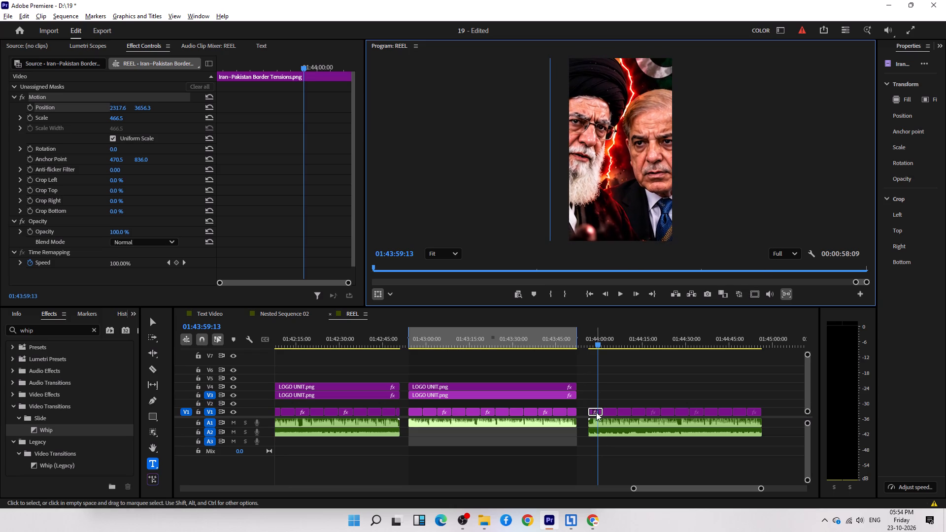
Scale the second image clip to about 409% and reposition it so the Pakistan–Iran border gate panel fills the frame.
{"action": "left_click", "coordinate": [609, 340]}
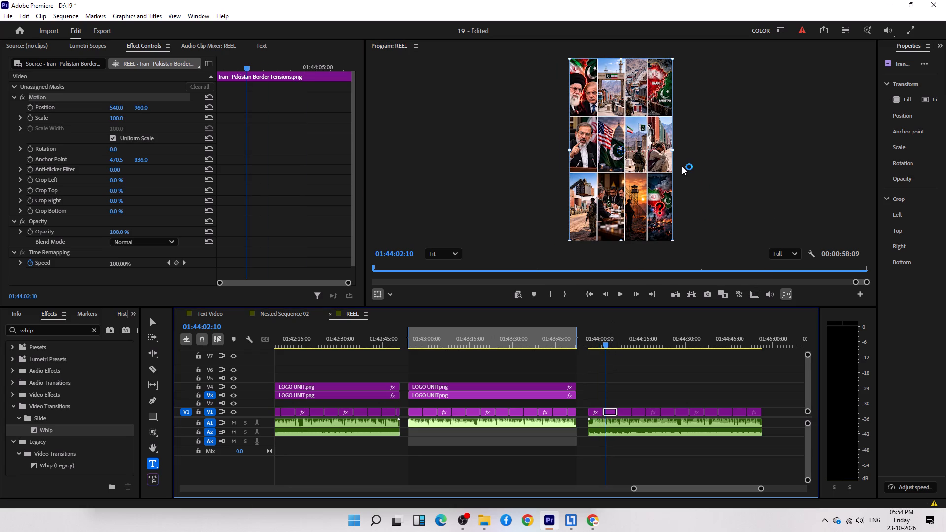
{"action": "left_click", "coordinate": [678, 150]}
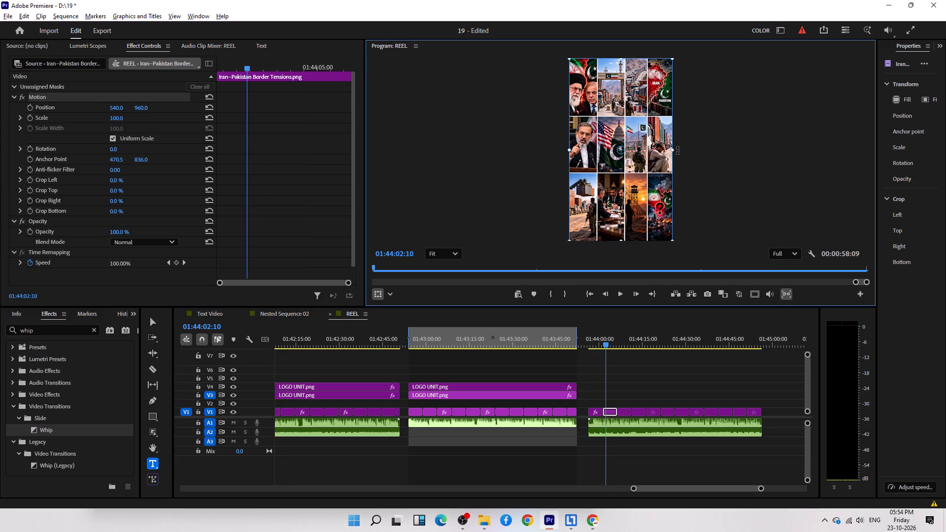
{"action": "left_click_drag", "start_coordinate": [672, 151], "coordinate": [784, 174]}
{"action": "left_click_drag", "start_coordinate": [711, 141], "coordinate": [815, 242]}
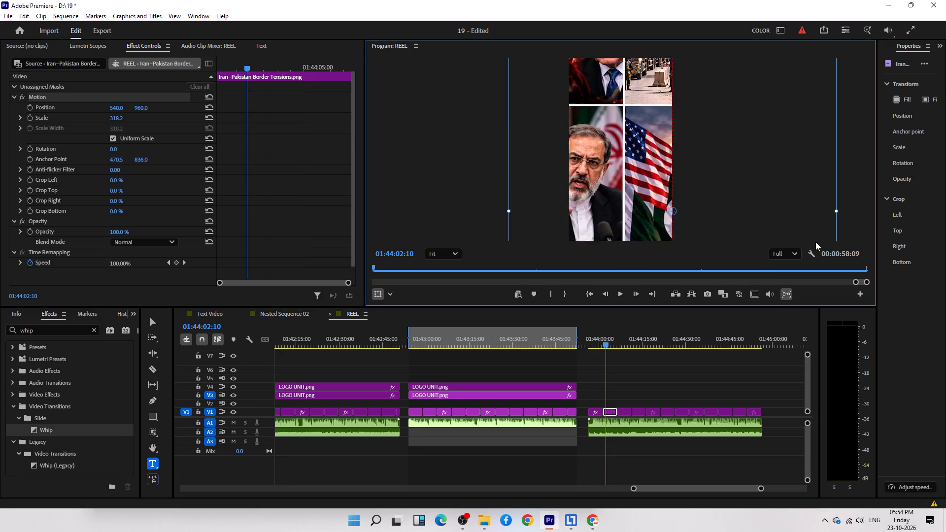
{"action": "left_click_drag", "start_coordinate": [815, 242], "coordinate": [815, 242]}
{"action": "left_click_drag", "start_coordinate": [733, 161], "coordinate": [659, 229]}
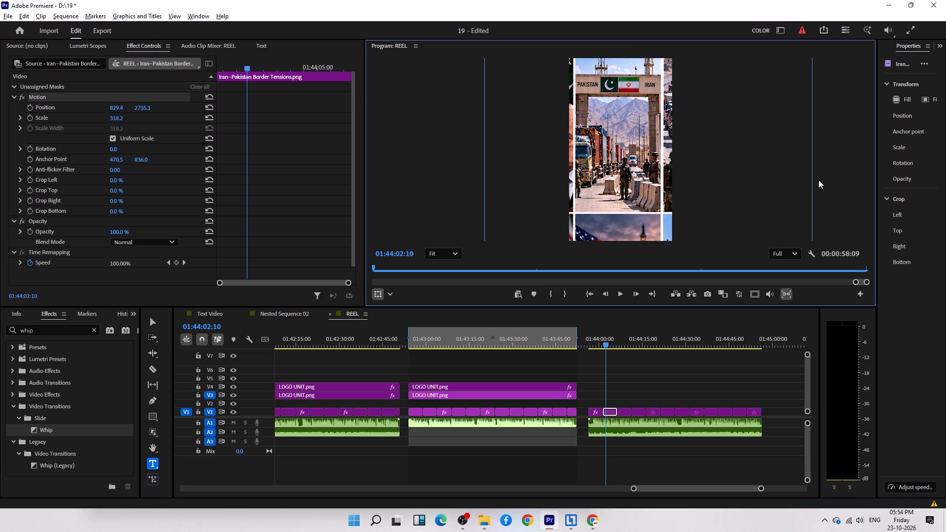
{"action": "left_click_drag", "start_coordinate": [111, 119], "coordinate": [136, 122]}
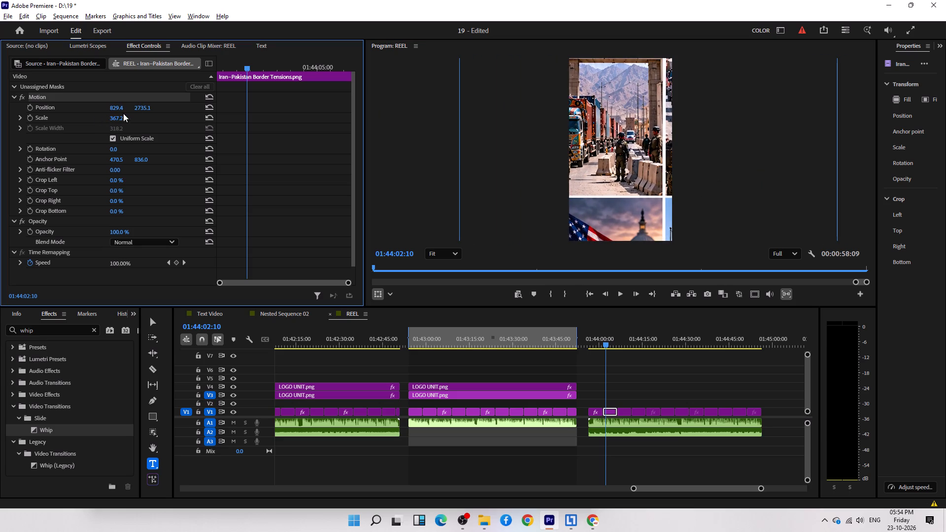
{"action": "left_click_drag", "start_coordinate": [639, 136], "coordinate": [655, 172]}
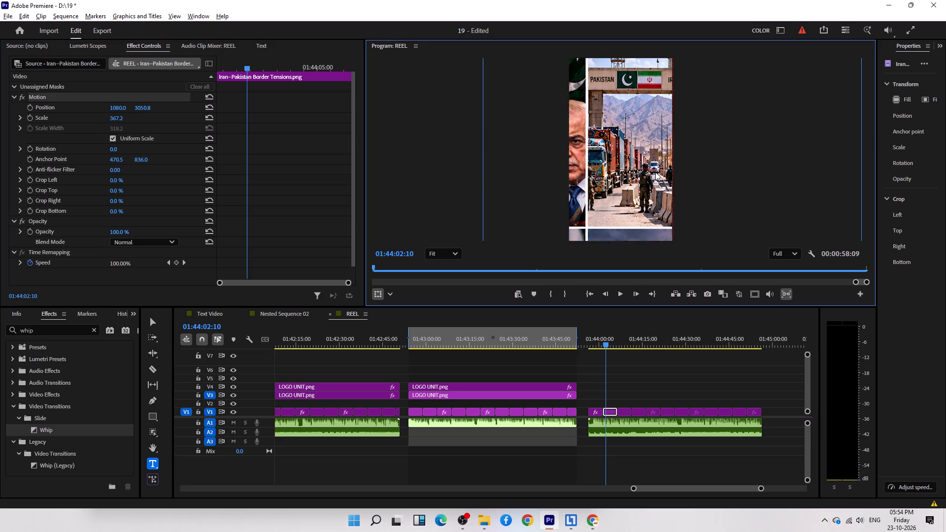
{"action": "left_click_drag", "start_coordinate": [655, 172], "coordinate": [647, 202]}
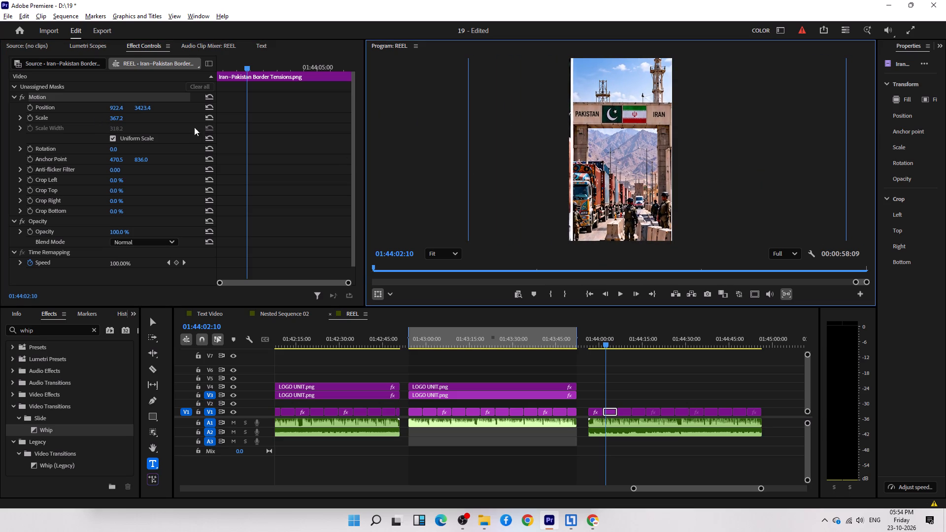
{"action": "left_click_drag", "start_coordinate": [113, 122], "coordinate": [131, 124]}
{"action": "left_click_drag", "start_coordinate": [122, 120], "coordinate": [126, 119]}
{"action": "left_click_drag", "start_coordinate": [627, 117], "coordinate": [632, 120]}
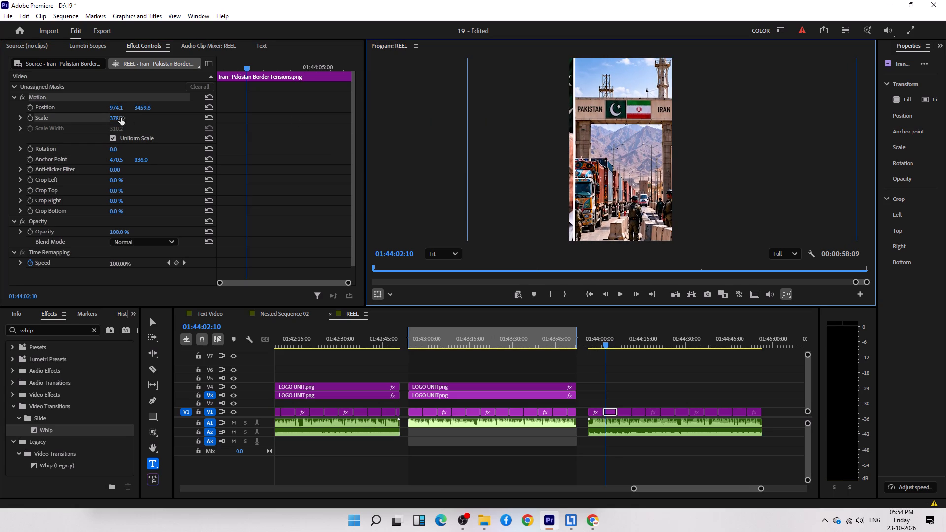
{"action": "left_click_drag", "start_coordinate": [115, 118], "coordinate": [131, 120]}
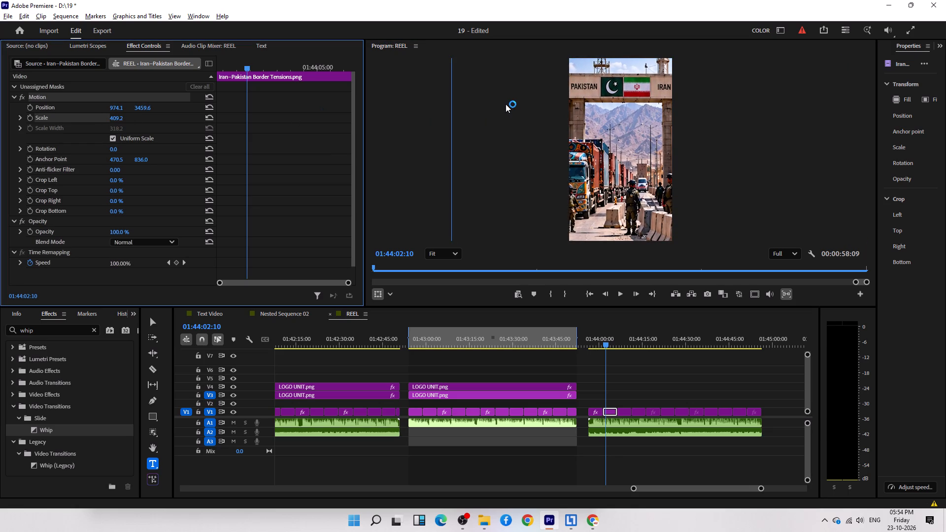
{"action": "left_click_drag", "start_coordinate": [604, 109], "coordinate": [605, 120]}
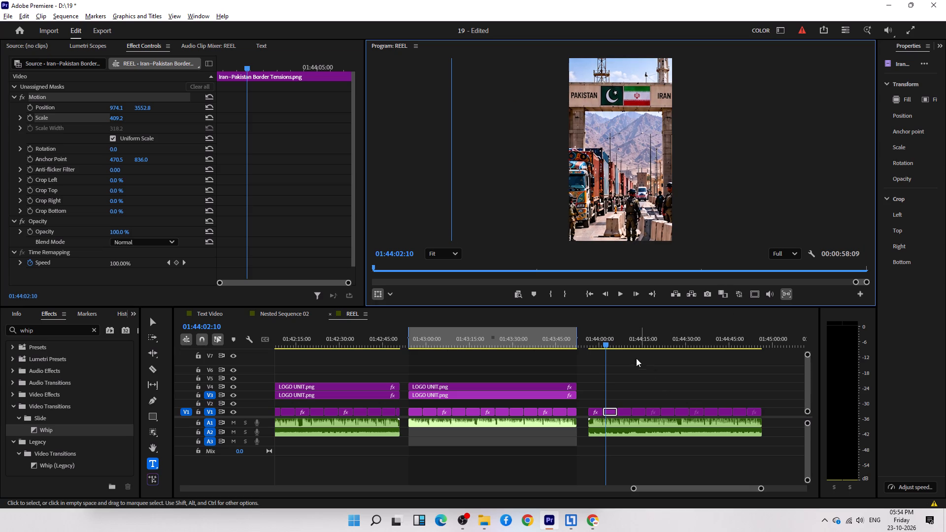
Enlarge the third image clip to about 558% and reposition it to frame the panel of the soldier beside the truck queue.
{"action": "left_click", "coordinate": [627, 348]}
{"action": "left_click_drag", "start_coordinate": [673, 154], "coordinate": [817, 144]}
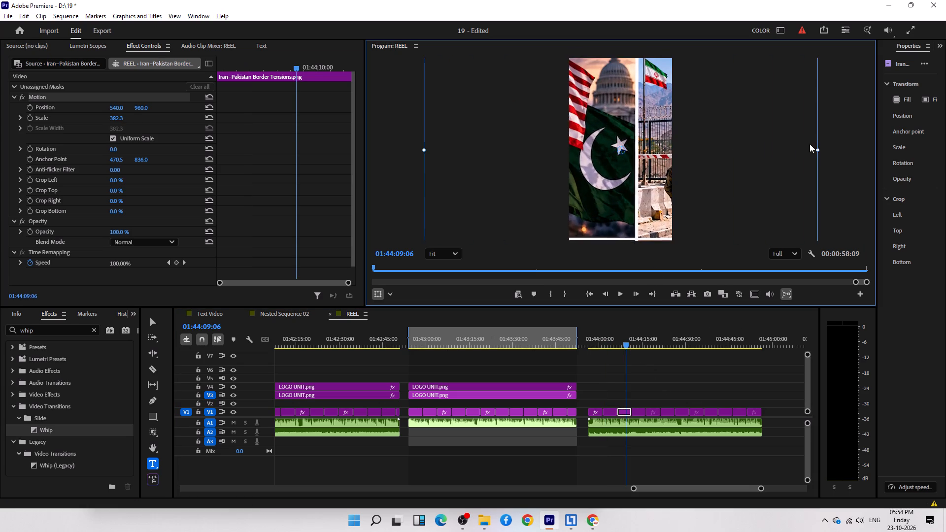
{"action": "left_click_drag", "start_coordinate": [716, 130], "coordinate": [655, 195]}
{"action": "left_click_drag", "start_coordinate": [759, 215], "coordinate": [773, 216]}
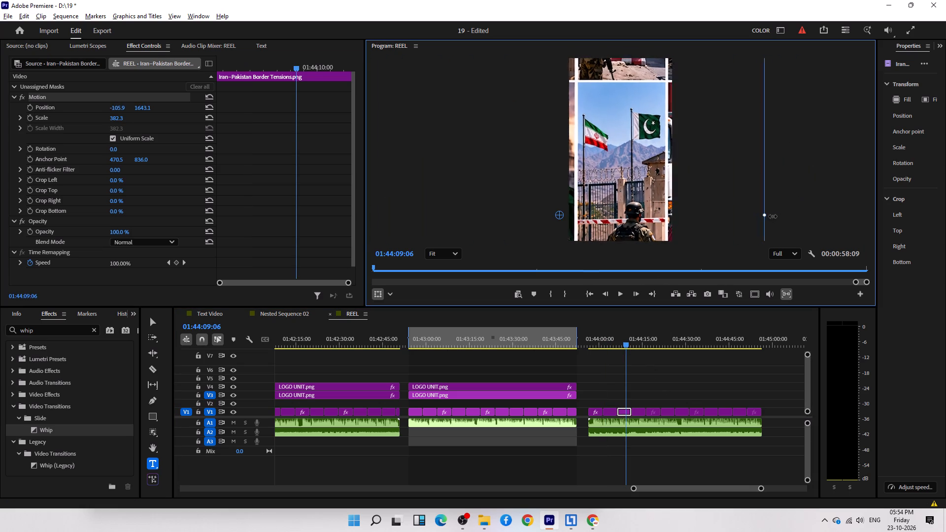
{"action": "left_click_drag", "start_coordinate": [773, 216], "coordinate": [847, 227]}
{"action": "left_click_drag", "start_coordinate": [742, 166], "coordinate": [753, 226]}
{"action": "left_click_drag", "start_coordinate": [776, 108], "coordinate": [746, 209]}
{"action": "left_click_drag", "start_coordinate": [774, 103], "coordinate": [774, 105]}
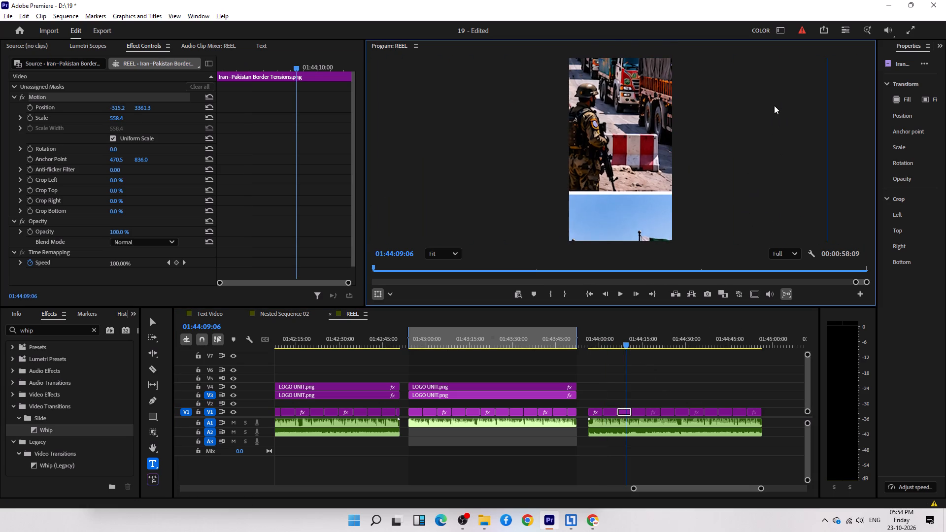
{"action": "left_click_drag", "start_coordinate": [774, 105], "coordinate": [779, 163]}
{"action": "left_click_drag", "start_coordinate": [674, 129], "coordinate": [676, 144]}
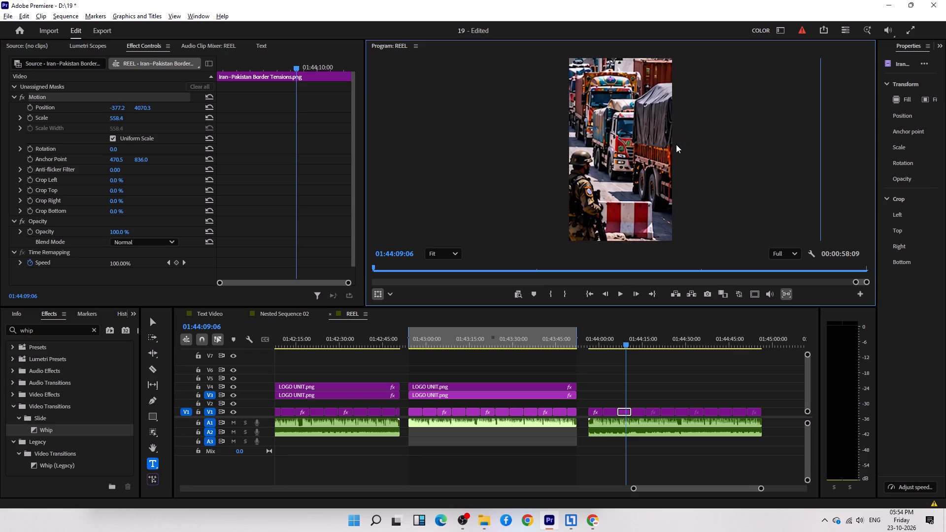
Enlarge the fourth image clip to about 492% and reposition it to frame the IRAN/PAKISTAN split-flag panel.
{"action": "left_click", "coordinate": [637, 336]}
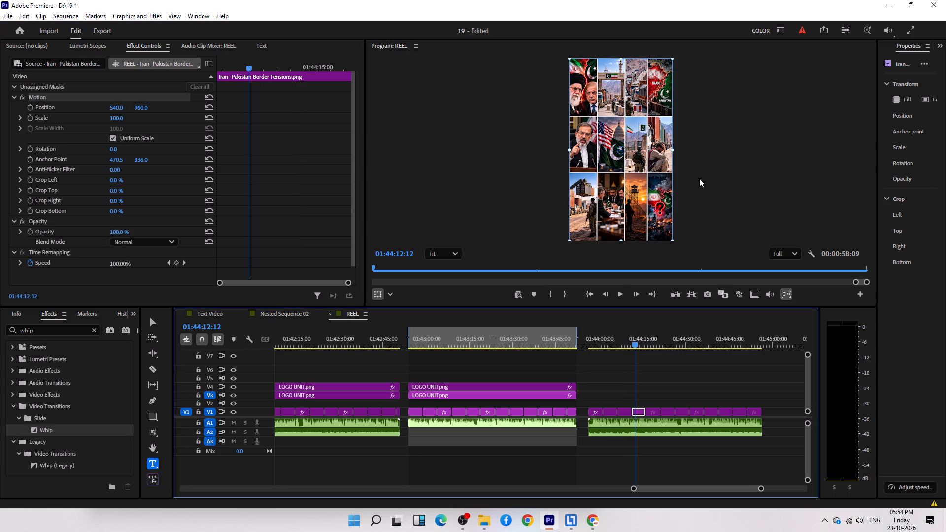
{"action": "left_click_drag", "start_coordinate": [676, 147], "coordinate": [874, 150]}
{"action": "left_click_drag", "start_coordinate": [680, 149], "coordinate": [561, 217]}
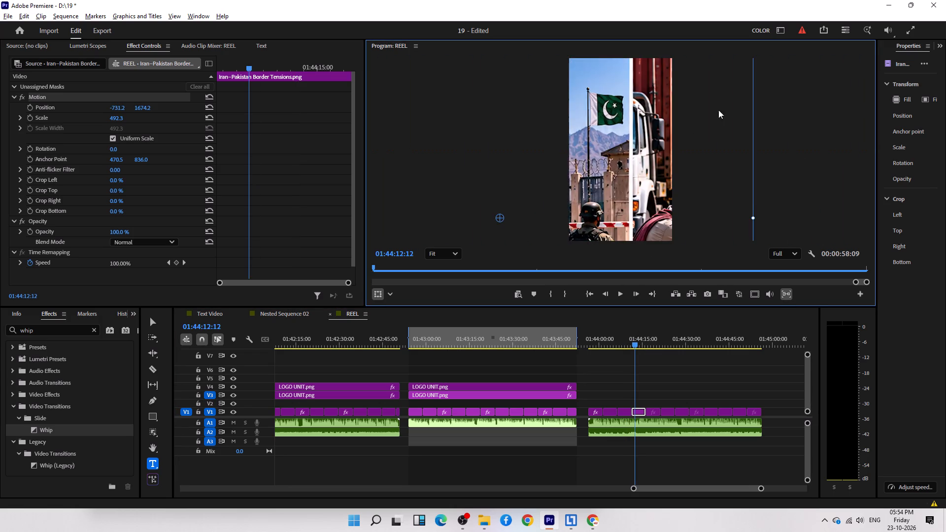
{"action": "left_click_drag", "start_coordinate": [726, 81], "coordinate": [692, 202]}
{"action": "left_click_drag", "start_coordinate": [701, 105], "coordinate": [667, 187]}
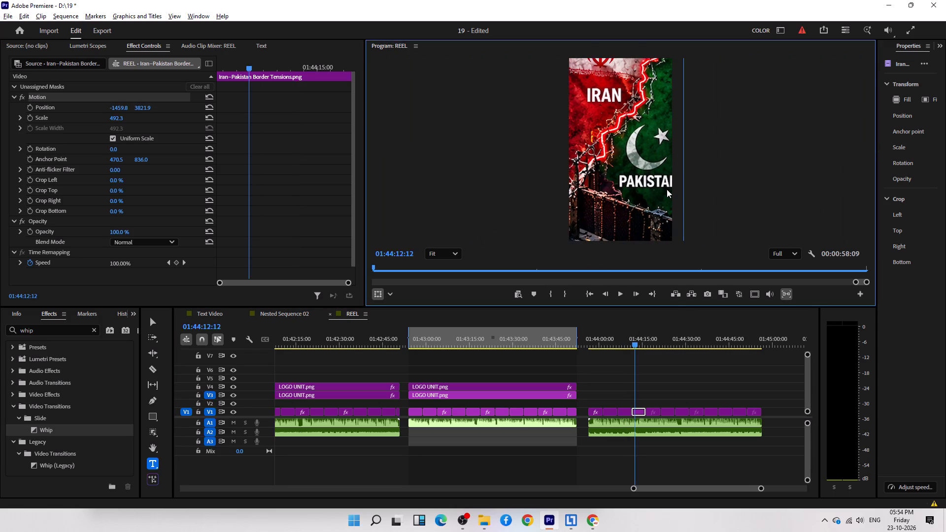
Enlarge the fifth image clip to about 492% and reposition it to frame the panel of the bearded man pointing his finger.
{"action": "left_click", "coordinate": [655, 339]}
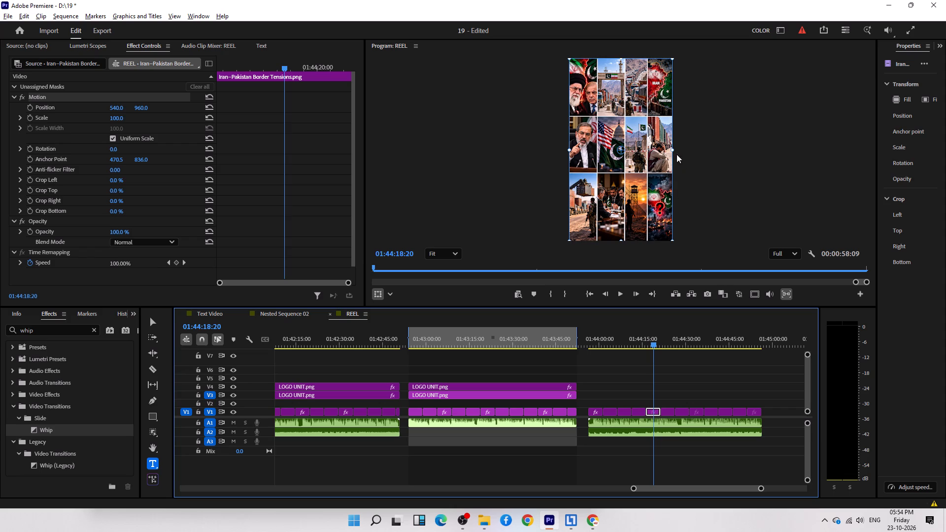
{"action": "left_click_drag", "start_coordinate": [675, 149], "coordinate": [874, 170]}
{"action": "left_click_drag", "start_coordinate": [639, 165], "coordinate": [746, 171]}
{"action": "left_click_drag", "start_coordinate": [682, 150], "coordinate": [694, 152]}
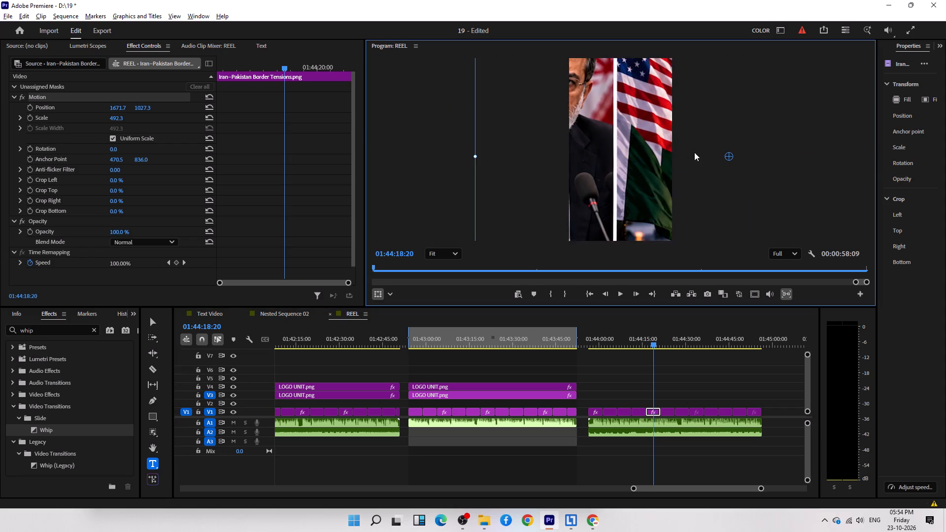
{"action": "left_click_drag", "start_coordinate": [694, 152], "coordinate": [768, 190]}
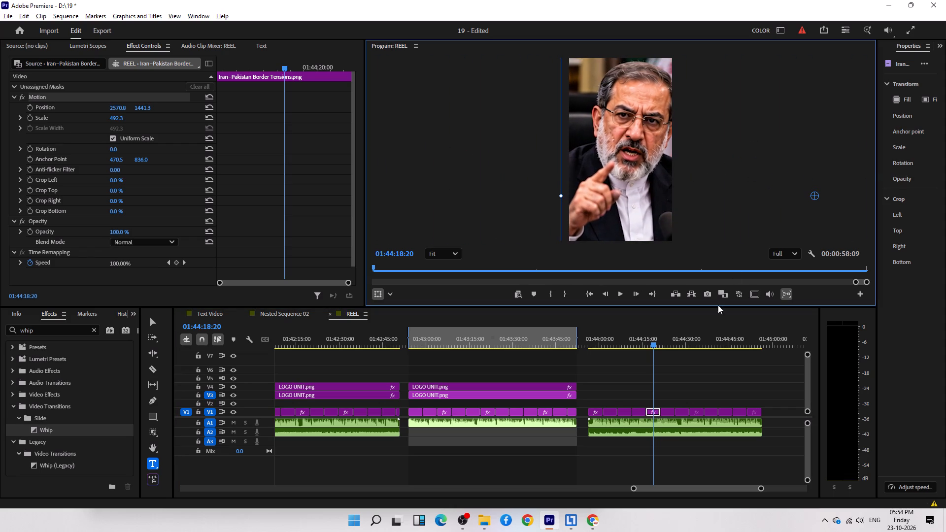
Enlarge the sixth image clip to about 458% and shift it so the US and Pakistan flags panel fills the frame.
{"action": "left_click", "coordinate": [671, 341]}
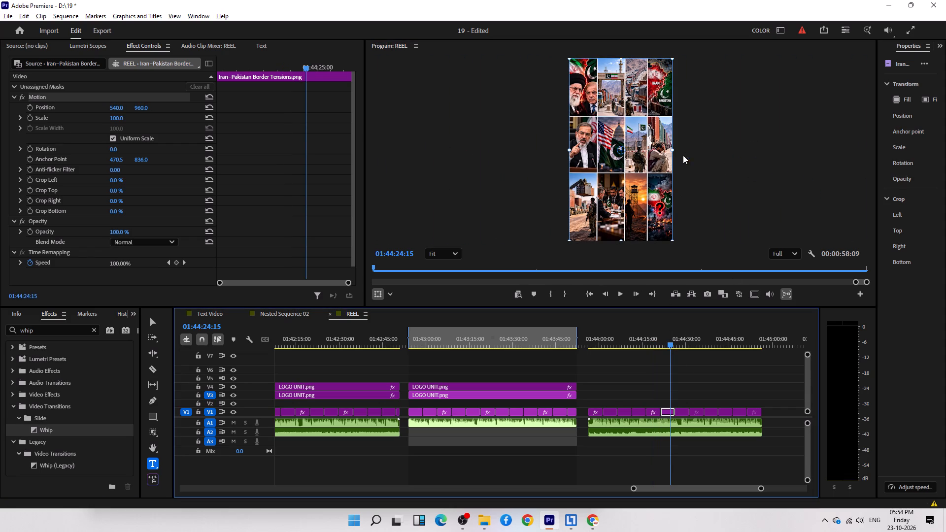
{"action": "left_click_drag", "start_coordinate": [676, 153], "coordinate": [856, 170]}
{"action": "left_click_drag", "start_coordinate": [711, 140], "coordinate": [755, 153]}
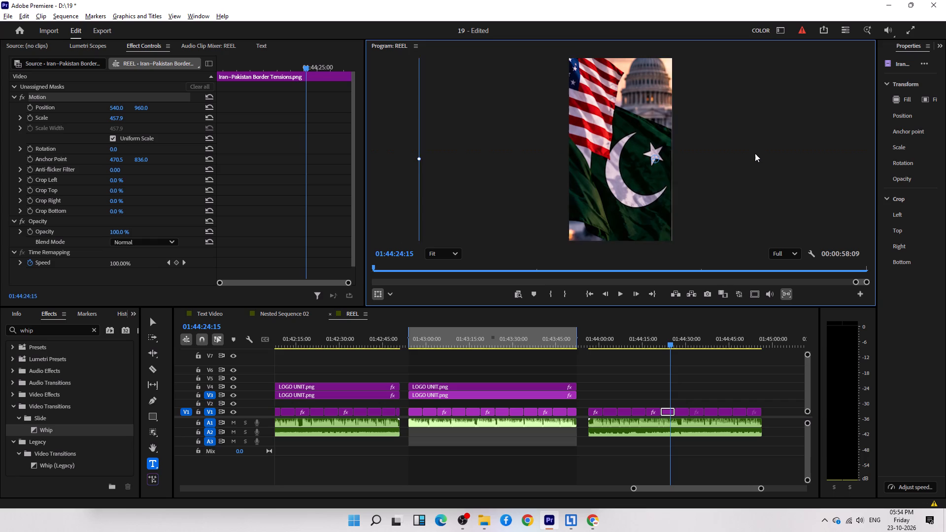
{"action": "left_click_drag", "start_coordinate": [755, 153], "coordinate": [759, 154]}
Enlarge the seventh image clip to about 512% and reposition it to frame the soldier facing the border fence and flags.
{"action": "left_click", "coordinate": [682, 338]}
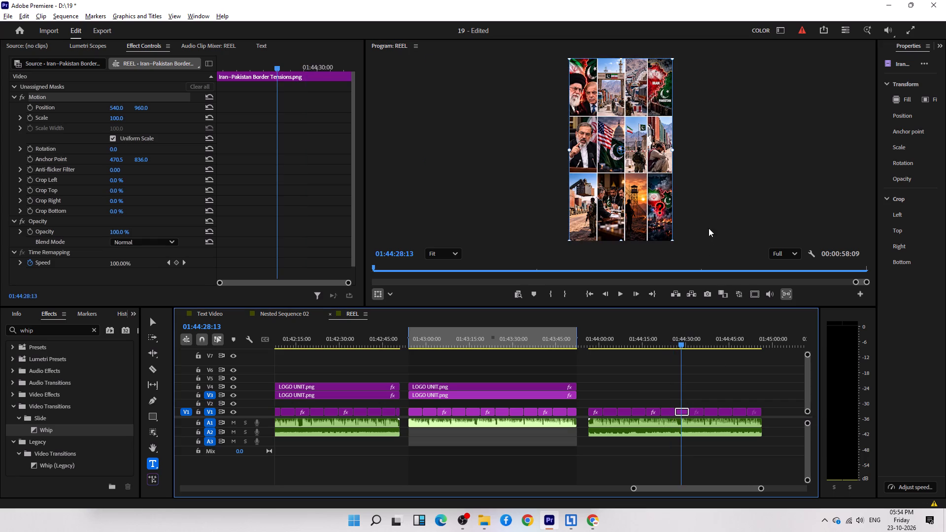
{"action": "left_click_drag", "start_coordinate": [676, 148], "coordinate": [884, 155]}
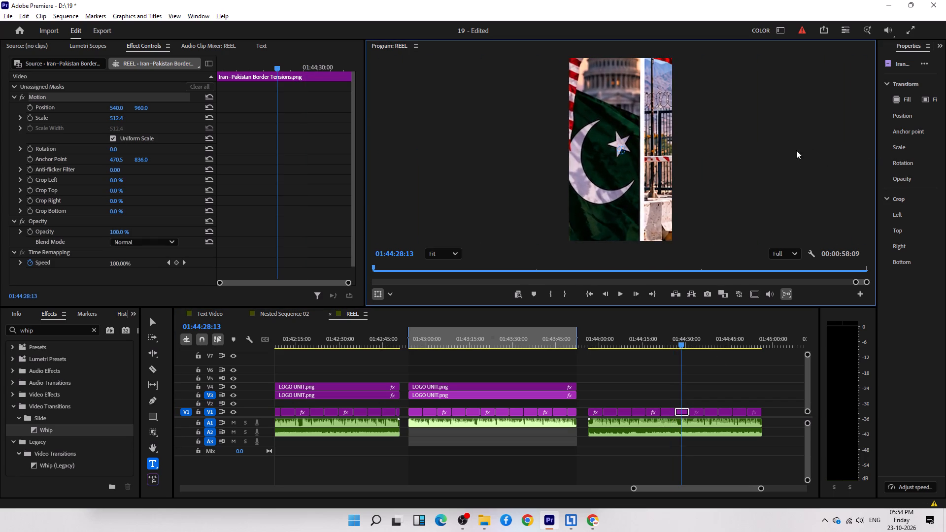
{"action": "left_click_drag", "start_coordinate": [793, 151], "coordinate": [709, 173]}
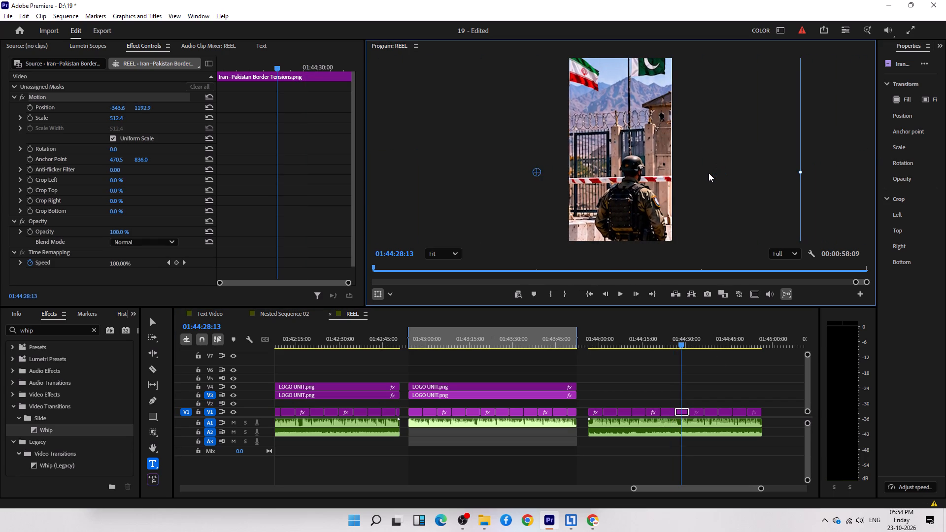
{"action": "left_click_drag", "start_coordinate": [709, 173], "coordinate": [712, 179]}
Enlarge the eighth image clip to about 439% and reposition it to frame the distressed man sitting beside the container trucks.
{"action": "left_click", "coordinate": [700, 340]}
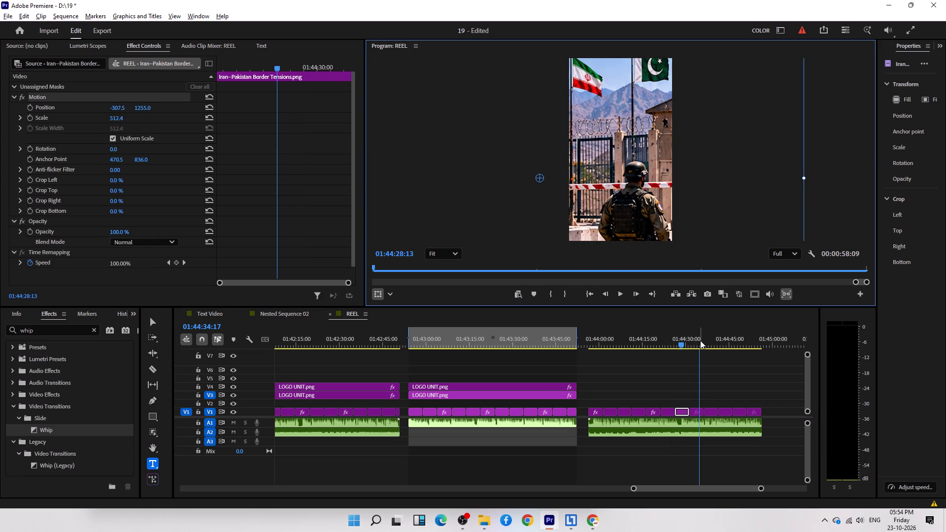
{"action": "left_click_drag", "start_coordinate": [673, 152], "coordinate": [834, 167]}
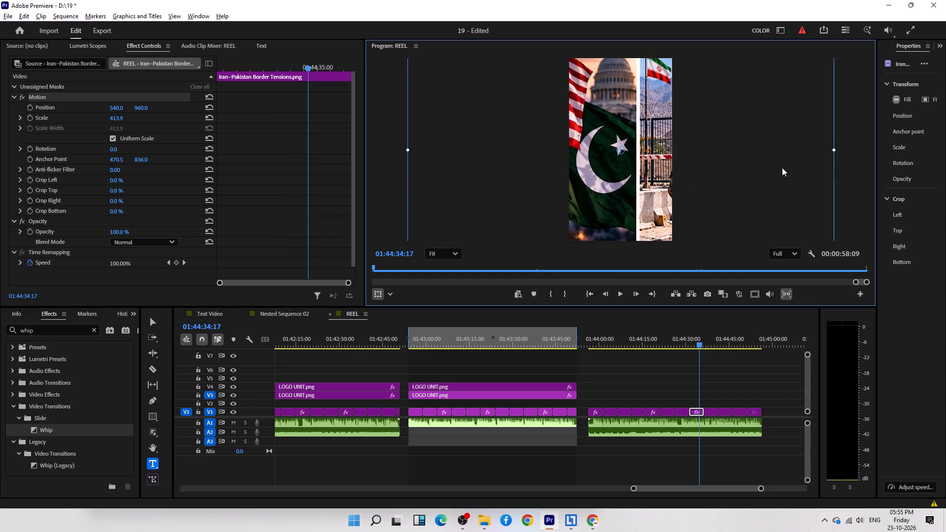
{"action": "left_click_drag", "start_coordinate": [748, 165], "coordinate": [513, 211]}
{"action": "left_click_drag", "start_coordinate": [558, 194], "coordinate": [639, 186]}
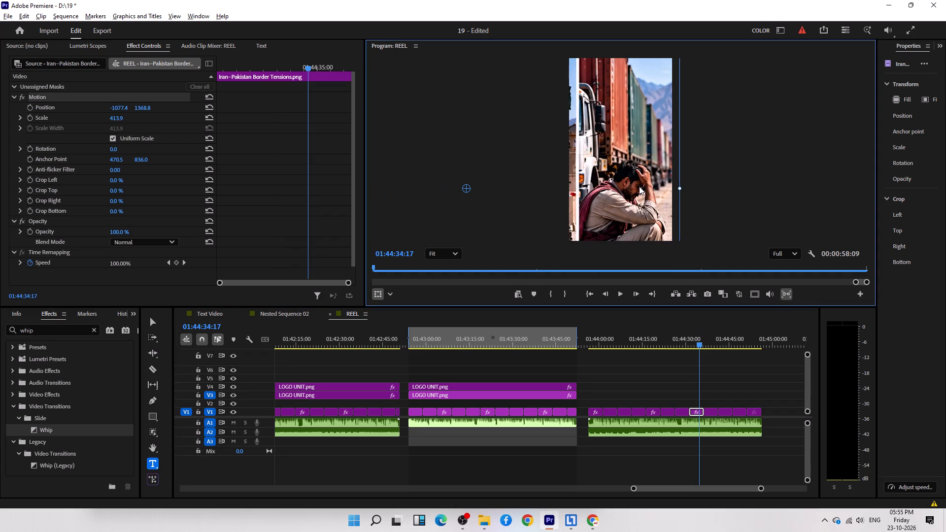
{"action": "left_click_drag", "start_coordinate": [639, 186], "coordinate": [623, 184]}
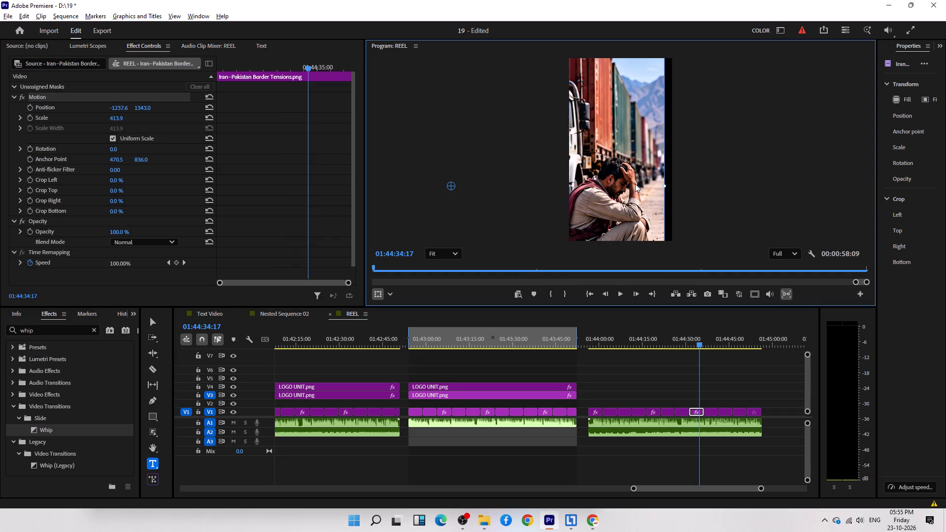
{"action": "left_click_drag", "start_coordinate": [670, 185], "coordinate": [704, 182]}
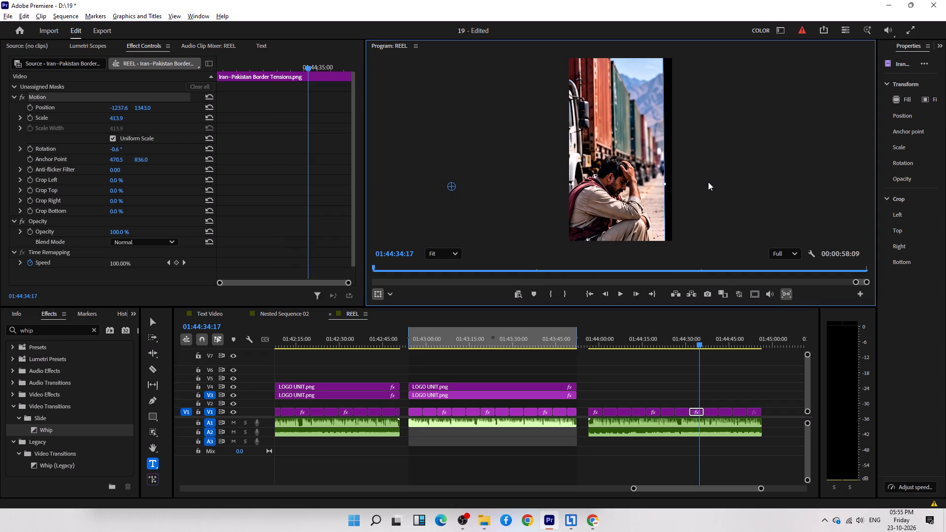
{"action": "left_click_drag", "start_coordinate": [624, 167], "coordinate": [631, 164]}
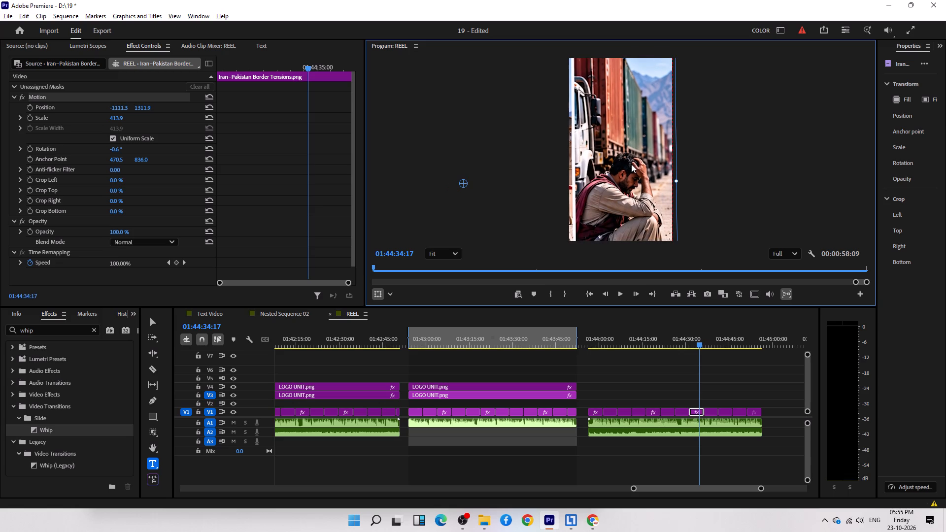
{"action": "left_click_drag", "start_coordinate": [631, 164], "coordinate": [628, 164]}
{"action": "left_click_drag", "start_coordinate": [666, 178], "coordinate": [683, 180]}
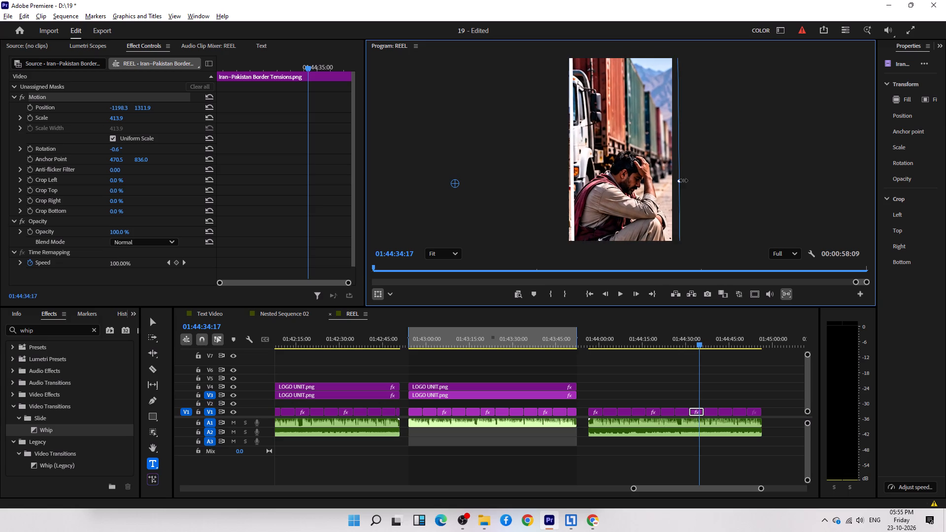
{"action": "left_click_drag", "start_coordinate": [683, 180], "coordinate": [681, 180]}
{"action": "left_click_drag", "start_coordinate": [667, 176], "coordinate": [662, 176]}
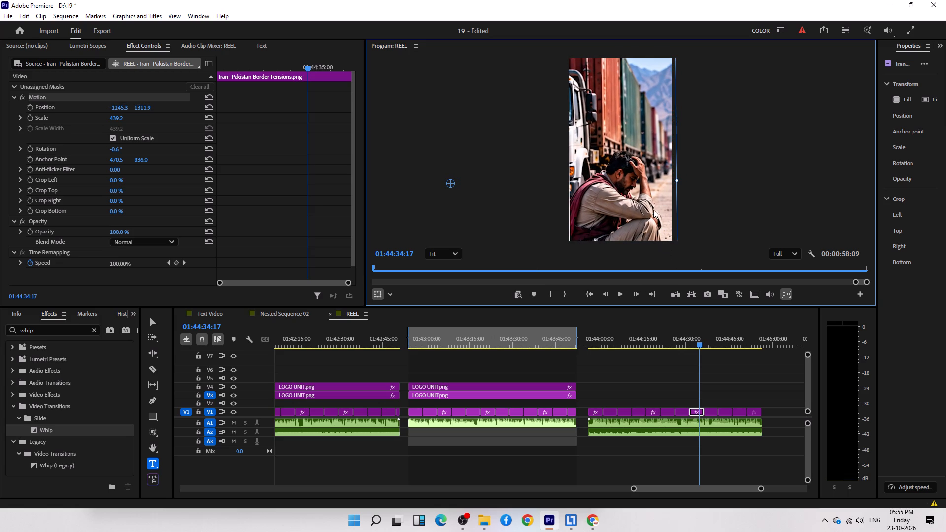
{"action": "left_click_drag", "start_coordinate": [653, 209], "coordinate": [649, 208]}
Enlarge the ninth image clip to about 410% and reposition it to frame the crane lifting a container beside the soldier.
{"action": "left_click", "coordinate": [706, 338]}
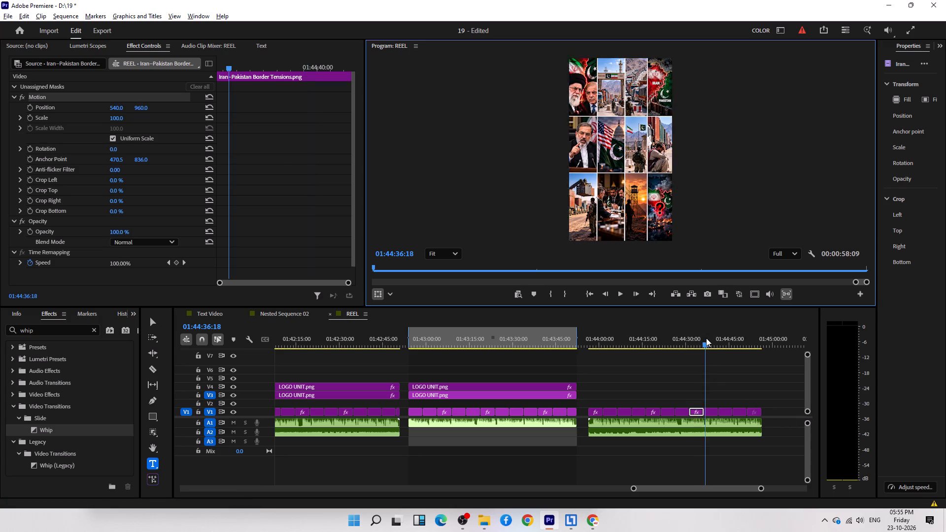
{"action": "left_click", "coordinate": [712, 340]}
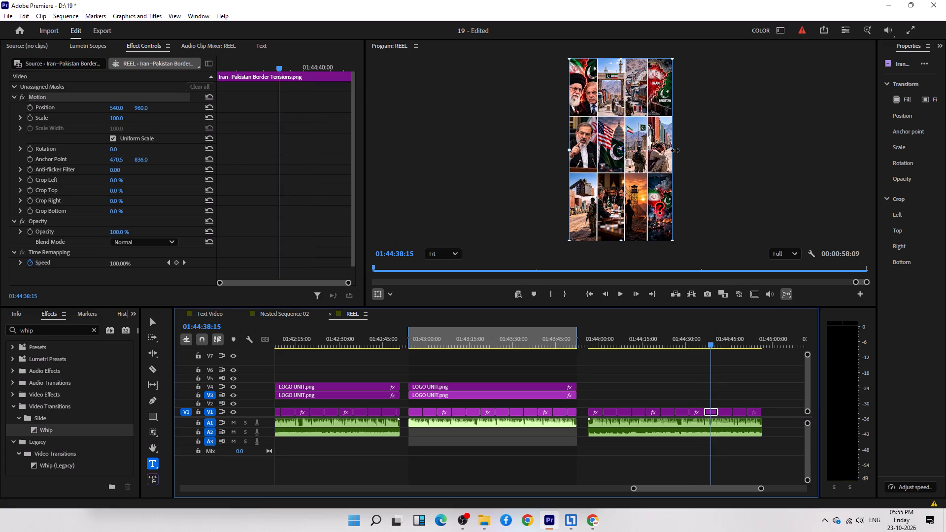
{"action": "left_click_drag", "start_coordinate": [675, 150], "coordinate": [789, 176]}
{"action": "left_click_drag", "start_coordinate": [615, 179], "coordinate": [683, 113]}
{"action": "left_click_drag", "start_coordinate": [646, 152], "coordinate": [699, 103]}
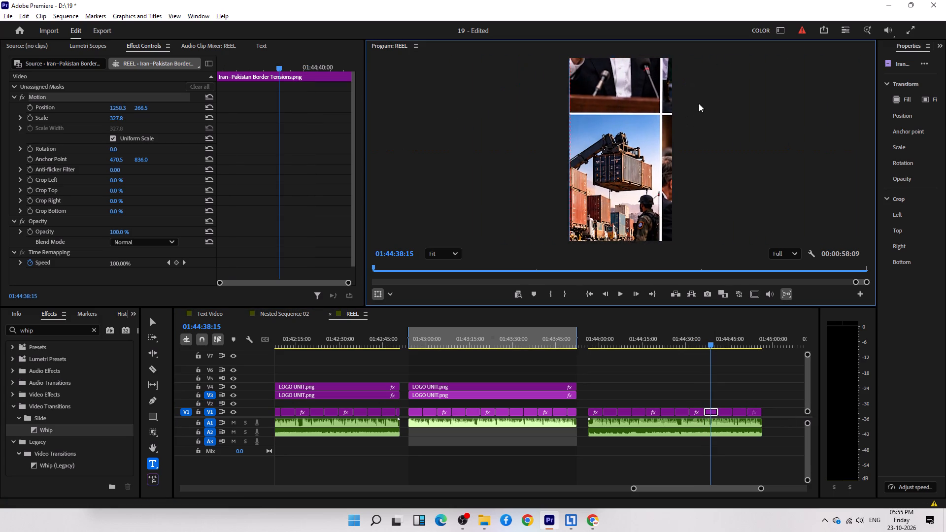
{"action": "left_click_drag", "start_coordinate": [699, 103], "coordinate": [700, 101]}
{"action": "left_click_drag", "start_coordinate": [653, 141], "coordinate": [658, 98]}
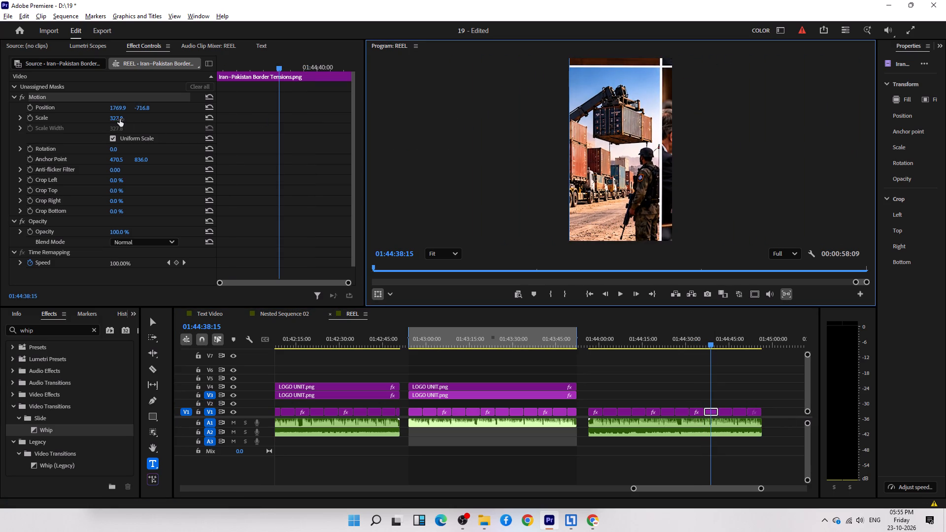
{"action": "left_click_drag", "start_coordinate": [120, 119], "coordinate": [162, 121]}
{"action": "left_click_drag", "start_coordinate": [605, 169], "coordinate": [652, 138]}
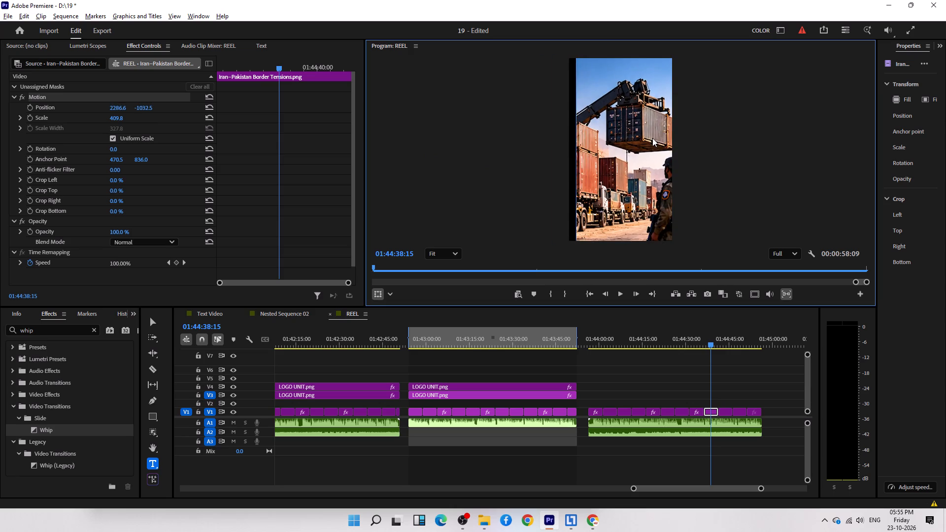
{"action": "left_click_drag", "start_coordinate": [652, 138], "coordinate": [645, 136]}
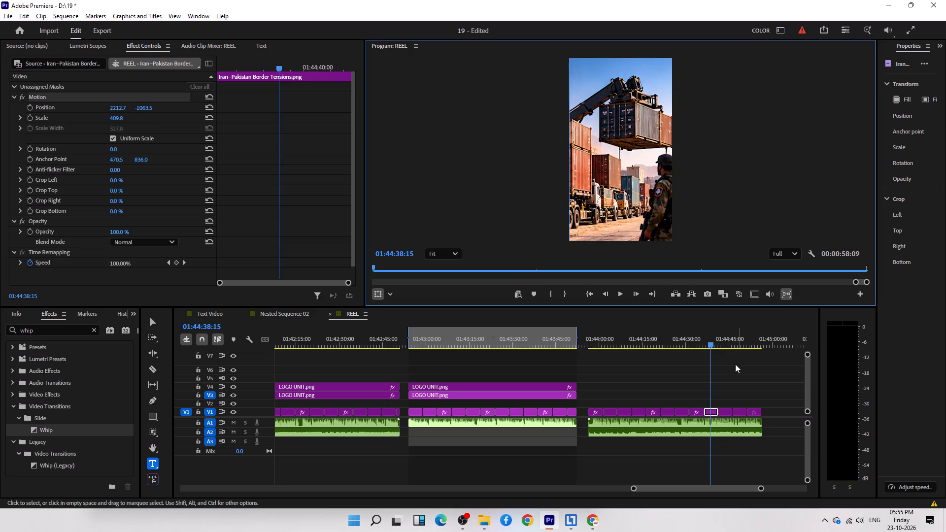
Enlarge the tenth image clip to about 441% and reposition it to frame the officials meeting around the Pakistan table flag.
{"action": "left_click", "coordinate": [722, 348]}
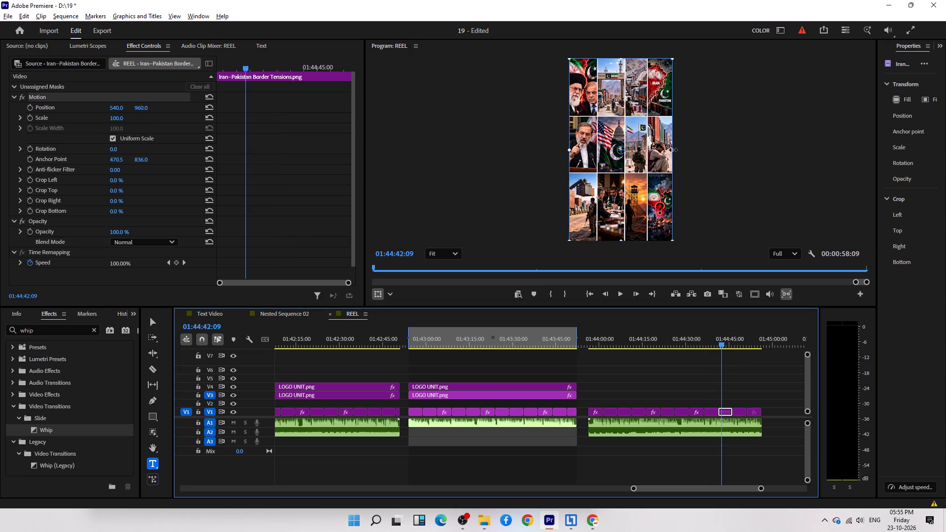
{"action": "left_click_drag", "start_coordinate": [673, 150], "coordinate": [805, 162]}
{"action": "left_click_drag", "start_coordinate": [663, 177], "coordinate": [667, 99]}
{"action": "left_click_drag", "start_coordinate": [665, 181], "coordinate": [672, 101]}
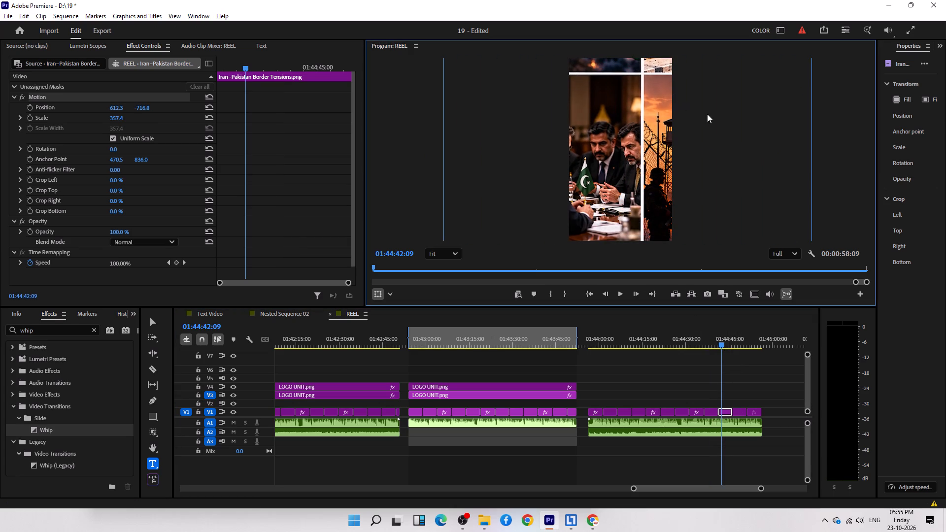
{"action": "left_click_drag", "start_coordinate": [703, 179], "coordinate": [733, 165]}
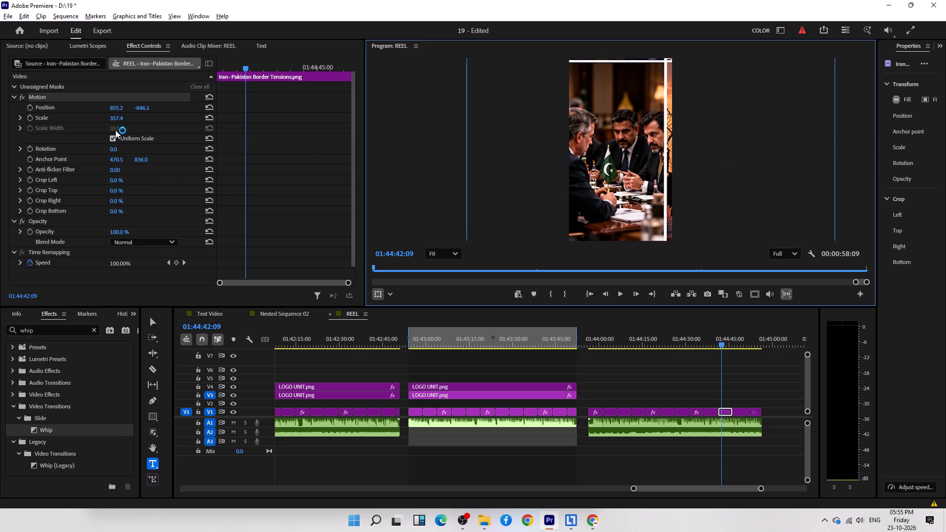
{"action": "left_click_drag", "start_coordinate": [115, 117], "coordinate": [161, 122]}
{"action": "left_click_drag", "start_coordinate": [565, 186], "coordinate": [595, 132]}
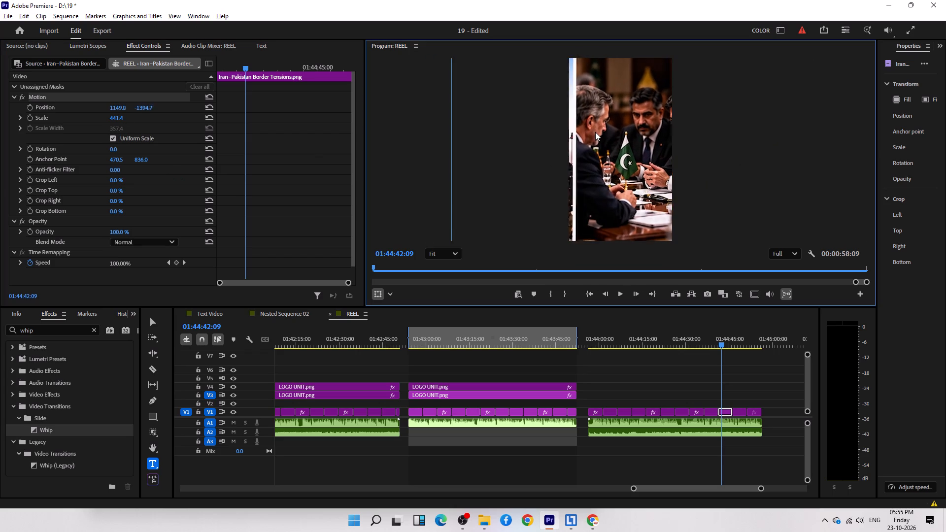
{"action": "left_click_drag", "start_coordinate": [595, 132], "coordinate": [581, 129]}
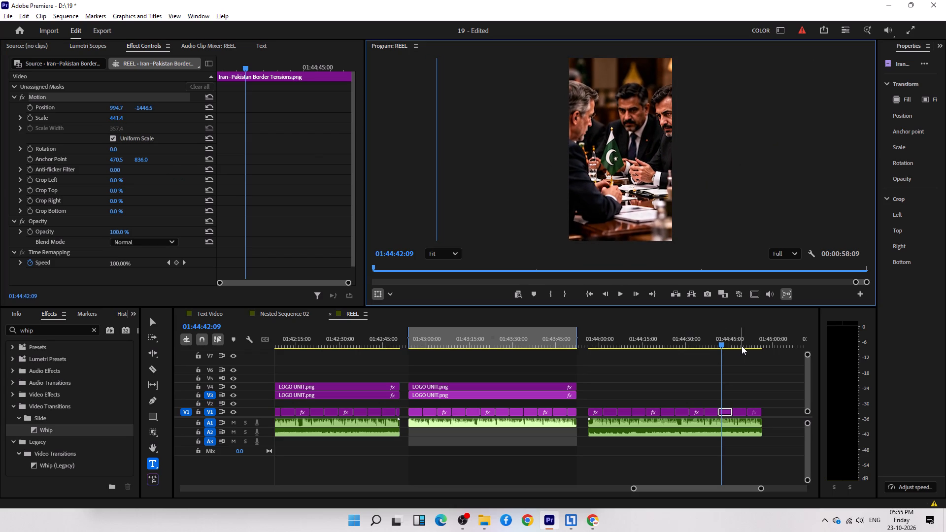
Enlarge the eleventh image clip to about 525% and reposition it to frame the watchtower at sunset.
{"action": "left_click", "coordinate": [743, 334]}
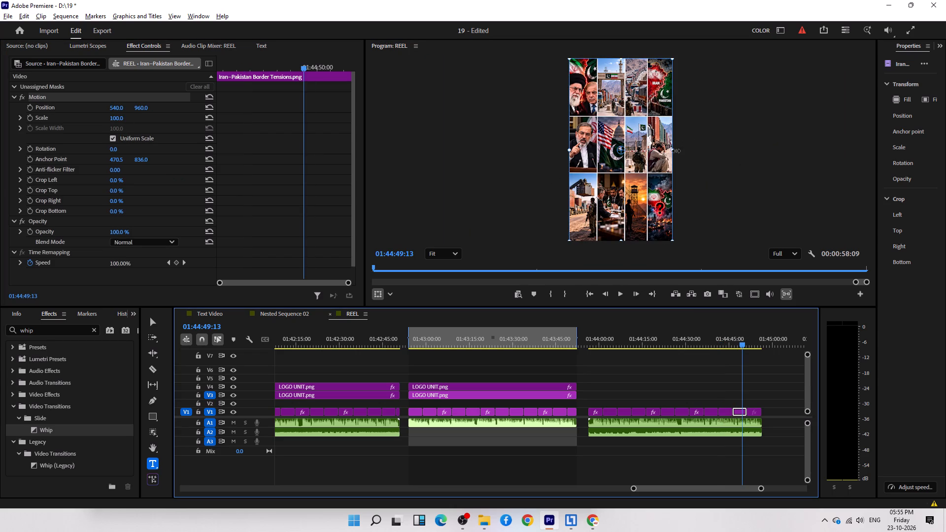
{"action": "left_click_drag", "start_coordinate": [676, 151], "coordinate": [872, 185]}
{"action": "left_click_drag", "start_coordinate": [755, 181], "coordinate": [683, 80]}
{"action": "left_click_drag", "start_coordinate": [700, 133], "coordinate": [692, 86]}
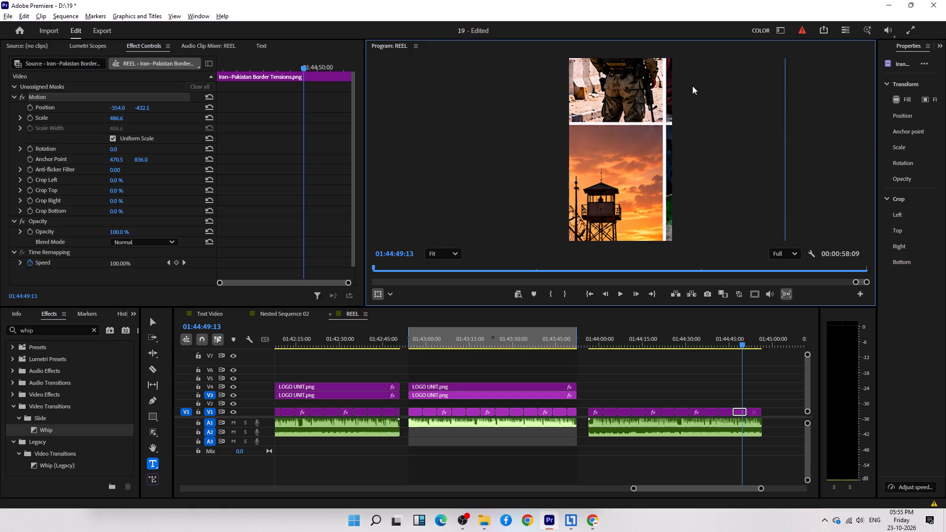
{"action": "left_click_drag", "start_coordinate": [692, 86], "coordinate": [695, 70]}
{"action": "left_click_drag", "start_coordinate": [115, 118], "coordinate": [135, 119]}
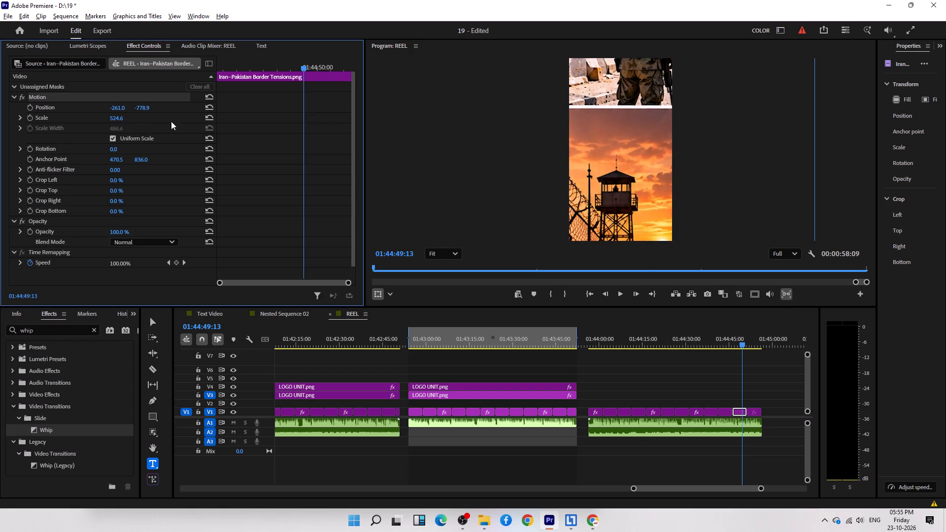
{"action": "left_click_drag", "start_coordinate": [631, 193], "coordinate": [621, 133]}
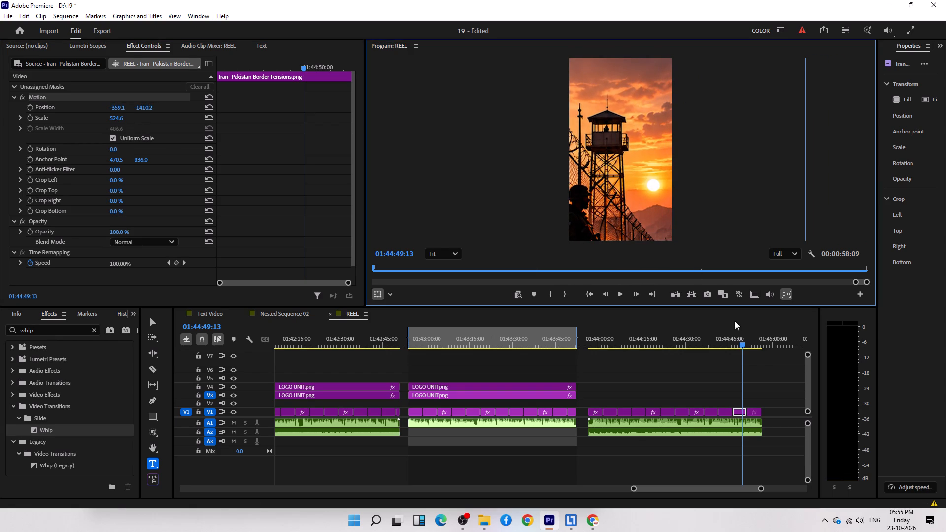
Enlarge the twelfth image clip to about 536% and reposition it to frame the Iran–Pakistan map panel with the question mark.
{"action": "left_click", "coordinate": [753, 335]}
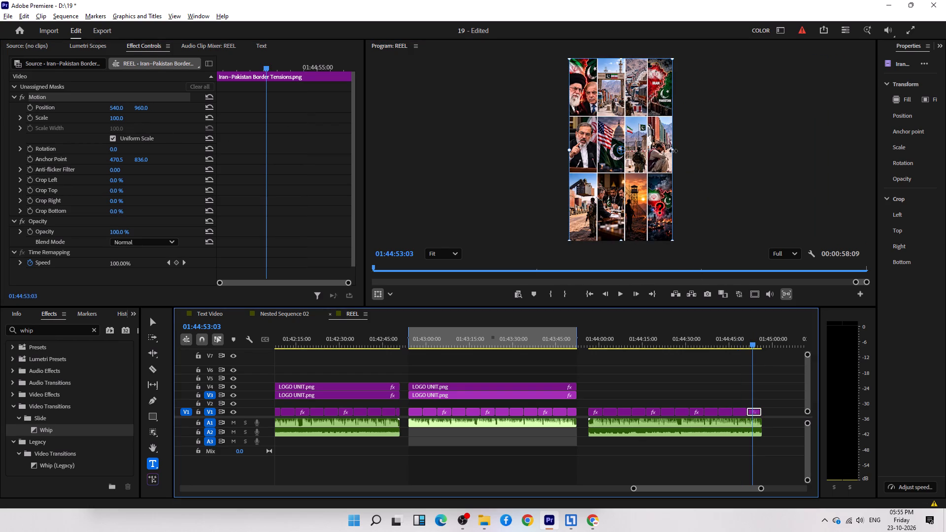
{"action": "left_click_drag", "start_coordinate": [673, 151], "coordinate": [903, 226]}
{"action": "left_click_drag", "start_coordinate": [733, 203], "coordinate": [460, 8]}
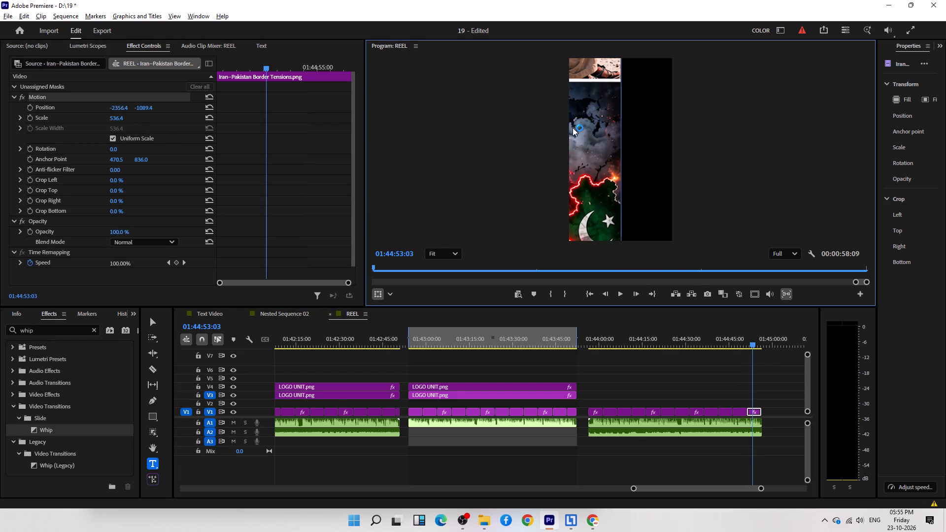
{"action": "left_click_drag", "start_coordinate": [606, 151], "coordinate": [638, 106]}
{"action": "left_click_drag", "start_coordinate": [600, 113], "coordinate": [631, 110]}
{"action": "left_click_drag", "start_coordinate": [630, 128], "coordinate": [628, 94]}
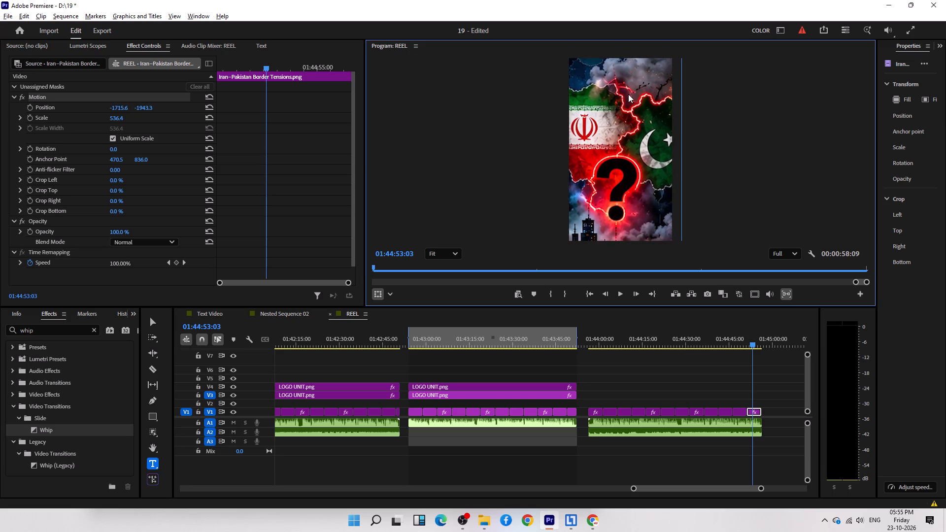
{"action": "left_click_drag", "start_coordinate": [628, 94], "coordinate": [630, 93]}
Return the playhead to the start of the Iran–Pakistan reel at 01:43:56:07.
{"action": "left_click", "coordinate": [728, 371]}
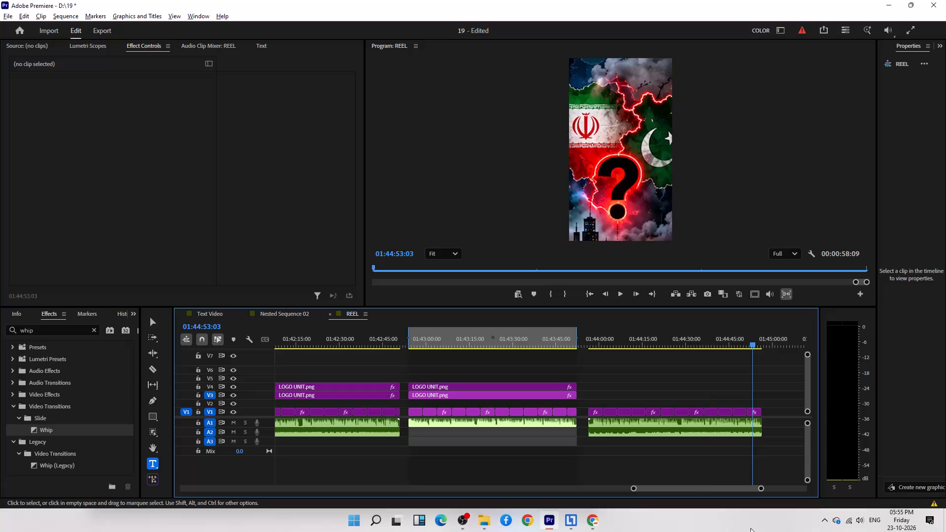
{"action": "key", "text": "Up"}
{"action": "key", "text": "Up"}
{"action": "key", "text": "Up"}
{"action": "key", "text": "Up"}
{"action": "key", "text": "Up"}
{"action": "key", "text": "Up"}
{"action": "key", "text": "Up"}
{"action": "key", "text": "Up"}
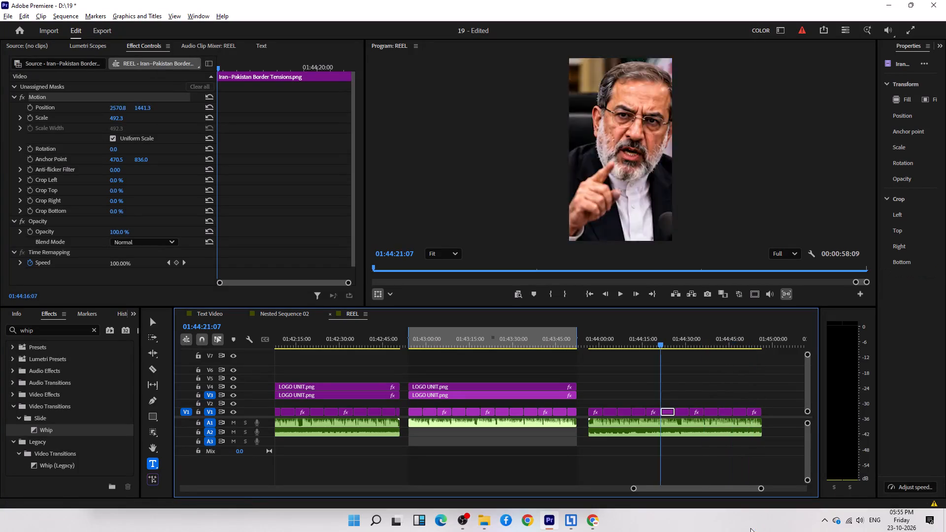
{"action": "key", "text": "Up"}
{"action": "key", "text": "Up"}
{"action": "key", "text": "Up"}
{"action": "key", "text": "Up"}
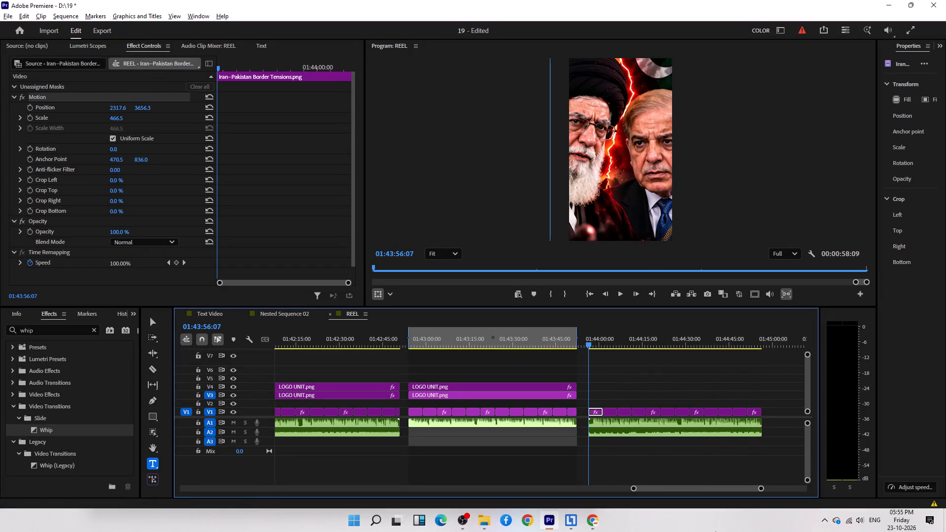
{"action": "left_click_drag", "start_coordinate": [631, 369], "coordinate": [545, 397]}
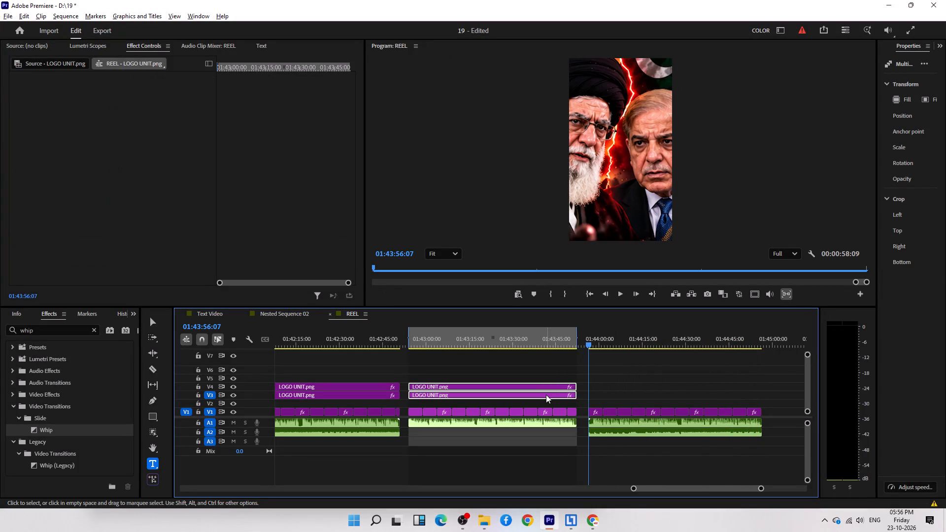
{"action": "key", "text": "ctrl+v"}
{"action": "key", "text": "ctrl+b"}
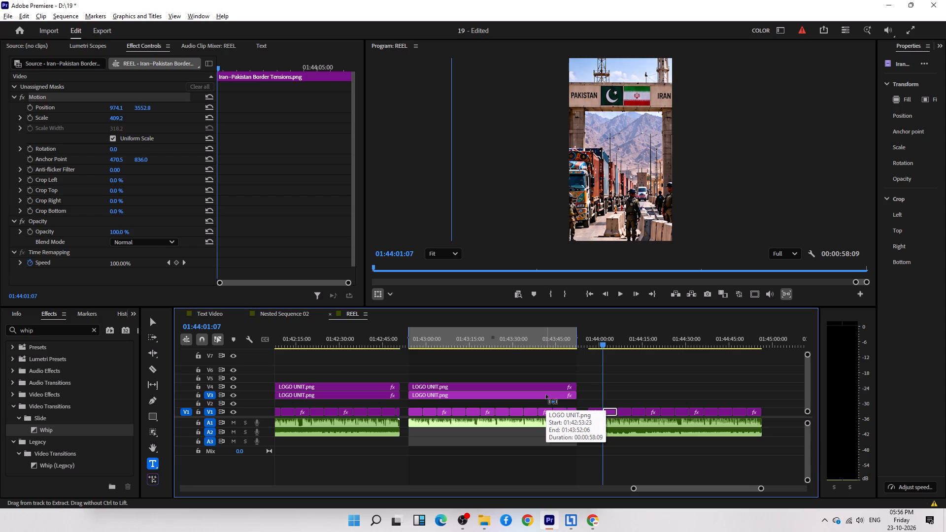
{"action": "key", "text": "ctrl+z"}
Copy the previous reel's two LOGO UNIT.png clips to V3 and V4 at the start of the Iran–Pakistan reel.
{"action": "left_click_drag", "start_coordinate": [527, 370], "coordinate": [492, 393]}
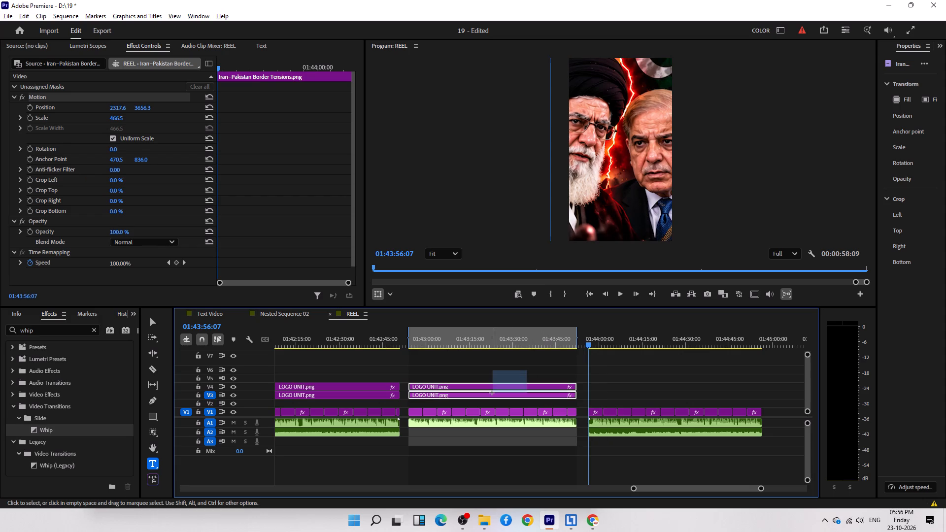
{"action": "left_click_drag", "start_coordinate": [492, 393], "coordinate": [491, 393]}
{"action": "key", "text": "ctrl+c"}
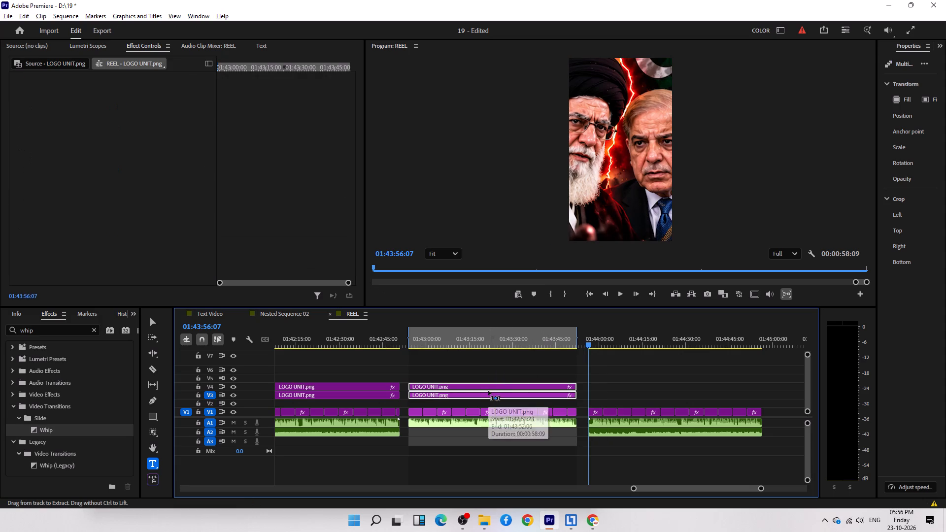
{"action": "key", "text": "ctrl+v"}
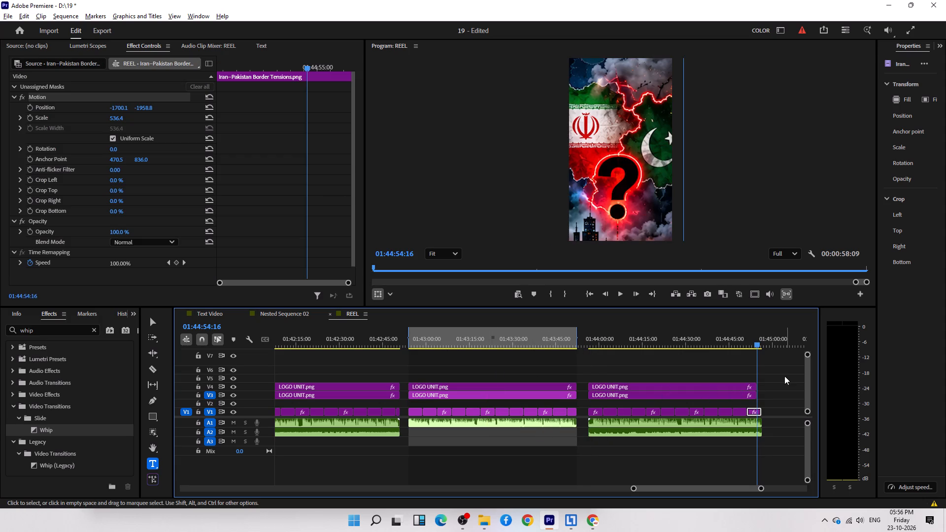
Extend both LOGO UNIT.png clips on V3 and V4 to the end of the Iran–Pakistan reel's audio.
{"action": "left_click_drag", "start_coordinate": [781, 376], "coordinate": [737, 398]}
{"action": "left_click_drag", "start_coordinate": [758, 394], "coordinate": [760, 393]}
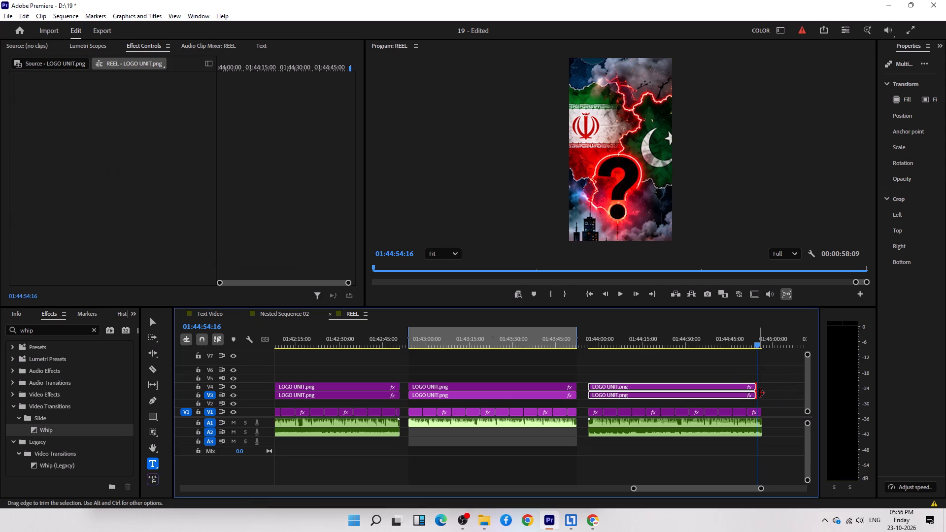
{"action": "left_click_drag", "start_coordinate": [760, 393], "coordinate": [768, 393]}
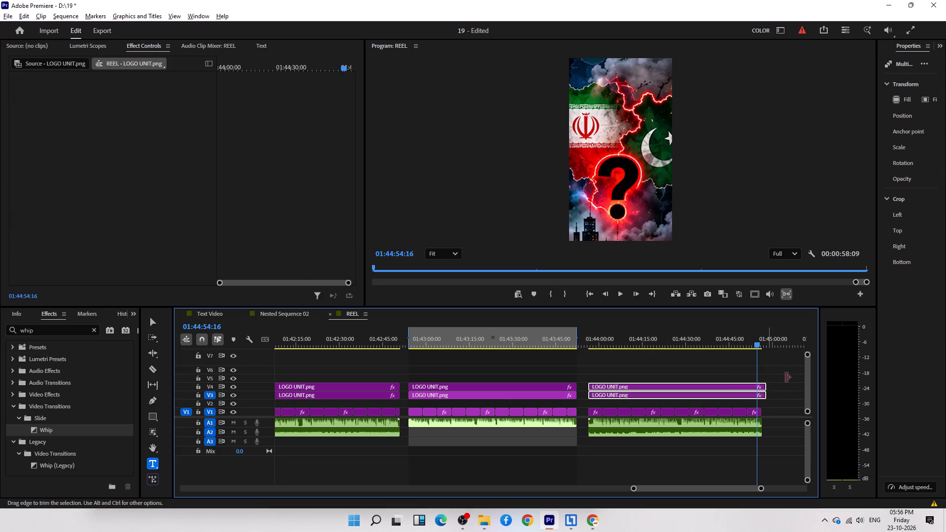
{"action": "left_click", "coordinate": [781, 381]}
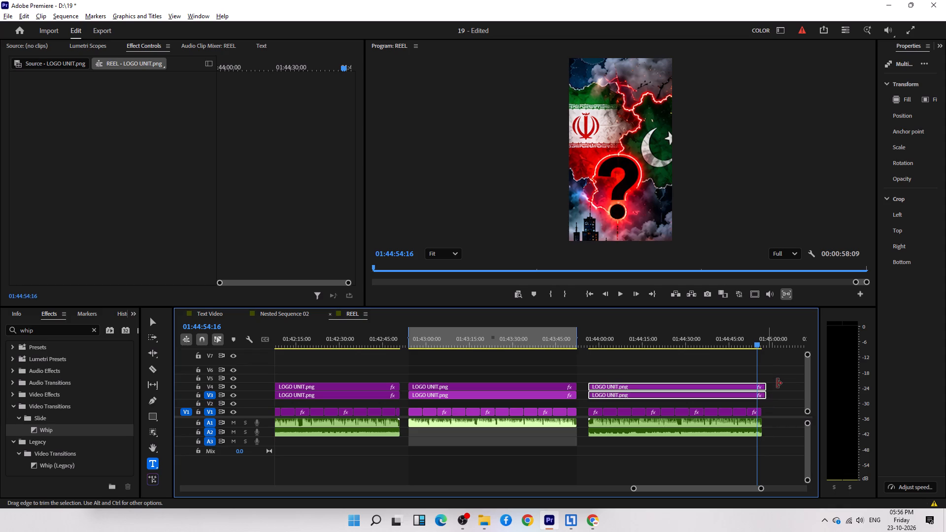
{"action": "left_click", "coordinate": [785, 375]}
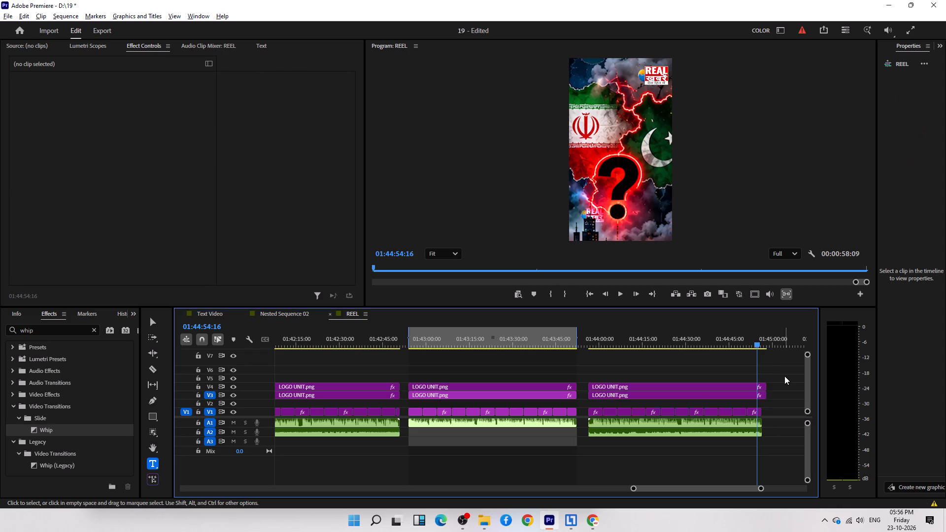
{"action": "left_click_drag", "start_coordinate": [770, 392], "coordinate": [766, 391]}
{"action": "left_click", "coordinate": [768, 387]}
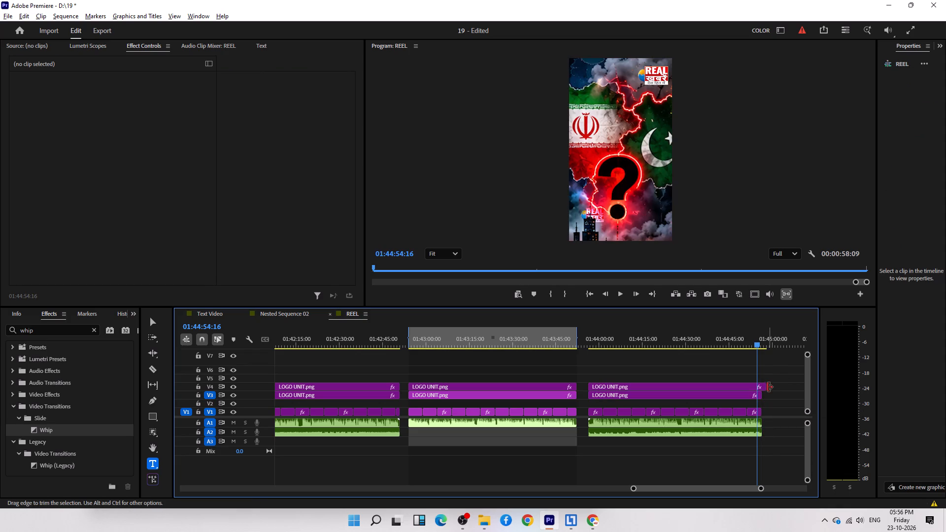
Mark all the Iran–Pakistan reel's clips as the in/out range and export that range as an H.264 media file.
{"action": "left_click_drag", "start_coordinate": [790, 368], "coordinate": [756, 413]}
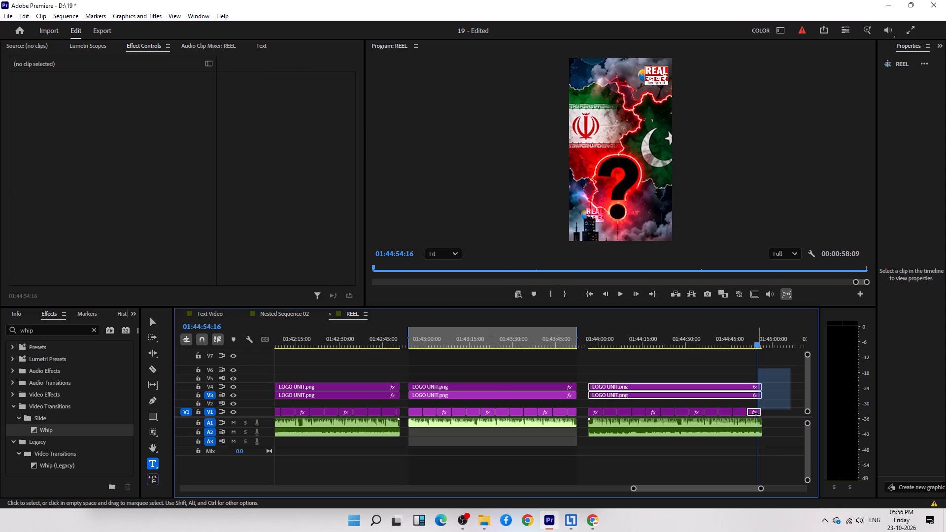
{"action": "left_click_drag", "start_coordinate": [756, 413], "coordinate": [595, 454]}
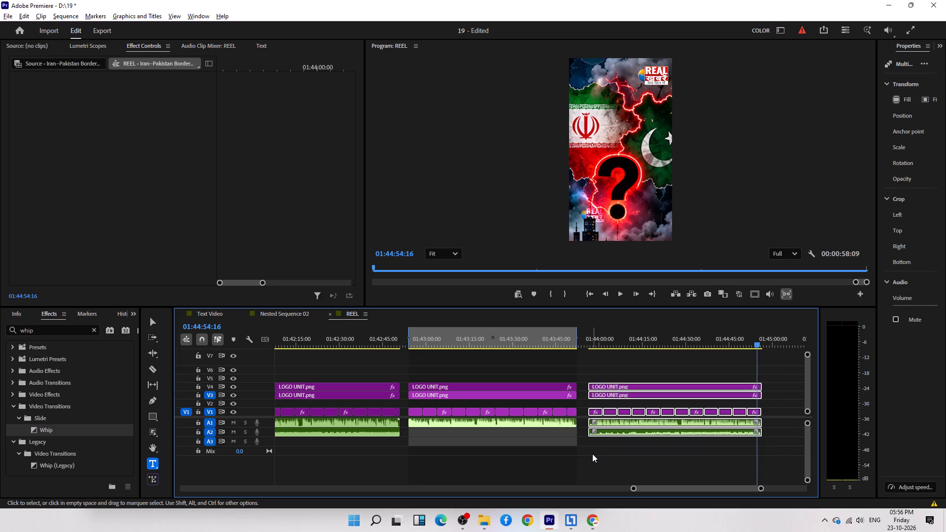
{"action": "key", "text": "slash"}
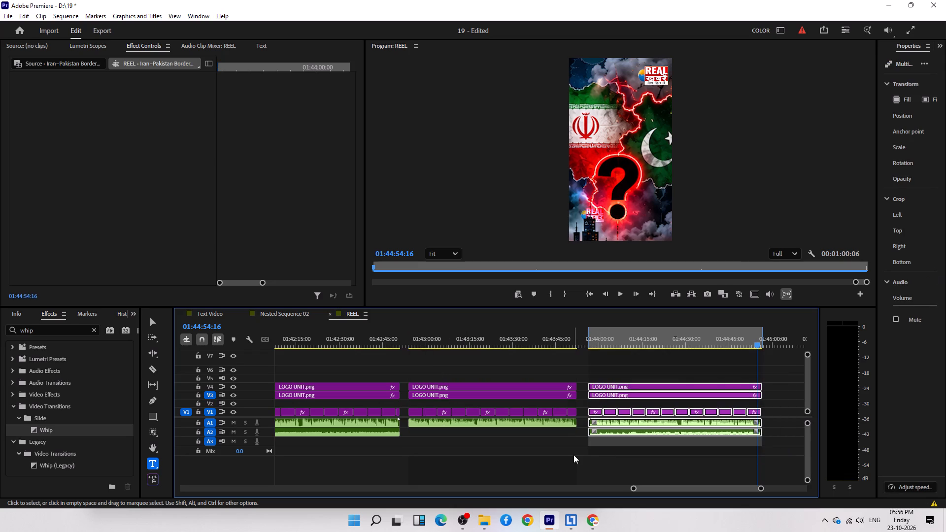
{"action": "key", "text": "ctrl+m"}
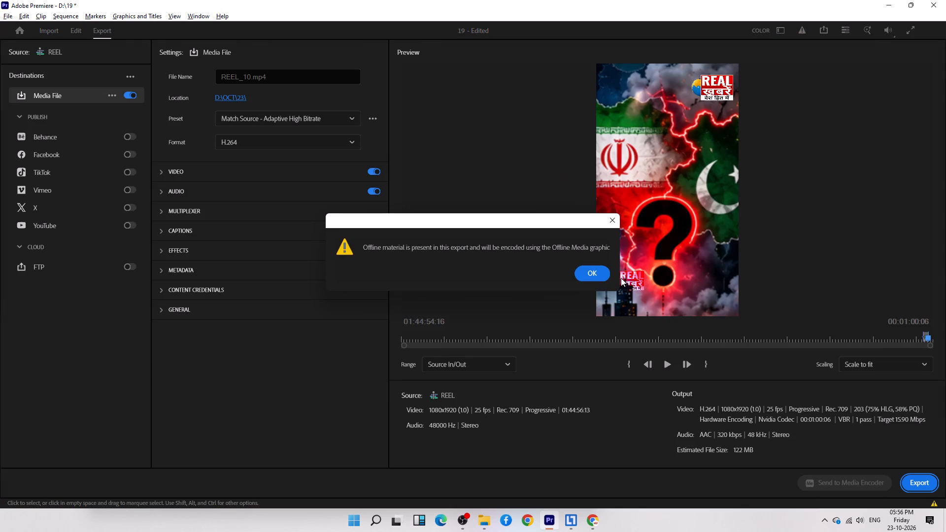
{"action": "left_click", "coordinate": [596, 271]}
{"action": "left_click", "coordinate": [917, 469]}
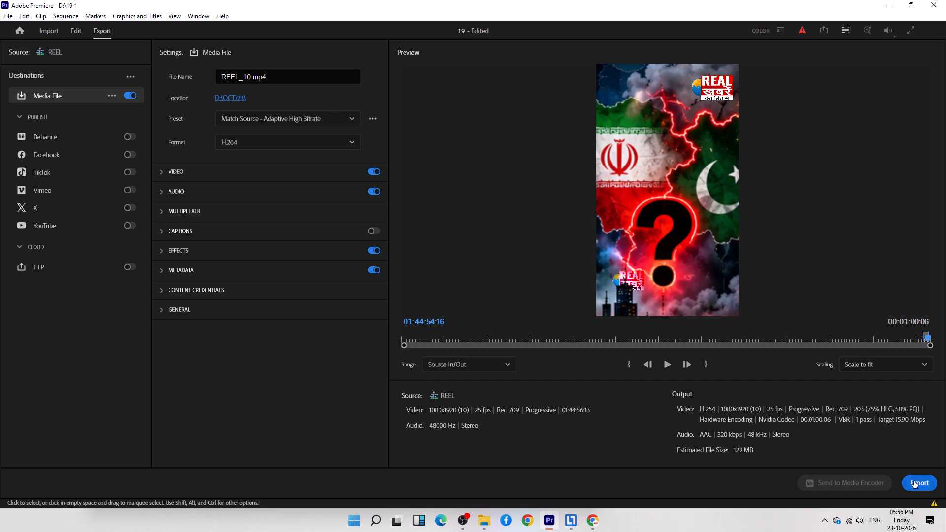
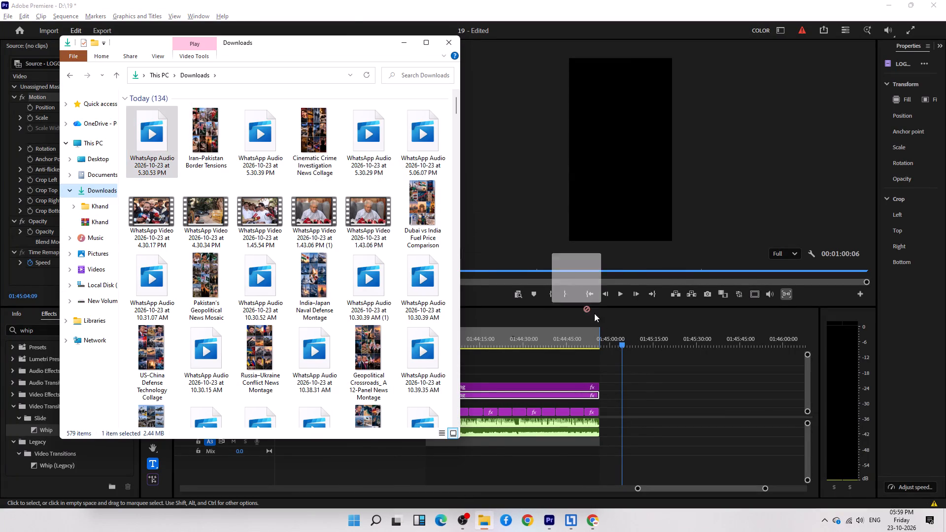
Place WhatsApp Audio 2026-10-23 at 5.30.53 PM from Downloads on the Premiere timeline's audio track at the playhead, after the existing clips.
{"action": "left_click_drag", "start_coordinate": [594, 313], "coordinate": [623, 425]}
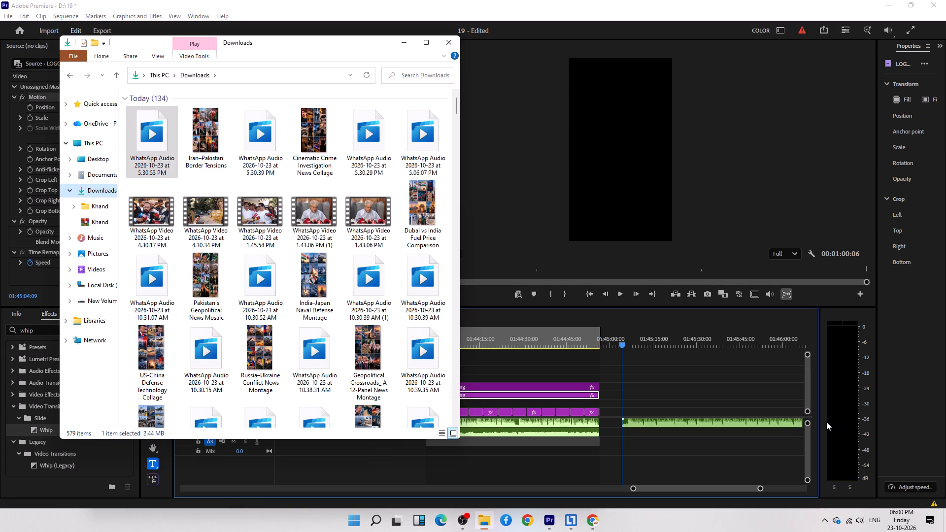
Return from the Downloads folder to Premiere, selecting the background news music clip on track A2 of the REEL sequence.
{"action": "left_click", "coordinate": [535, 429]}
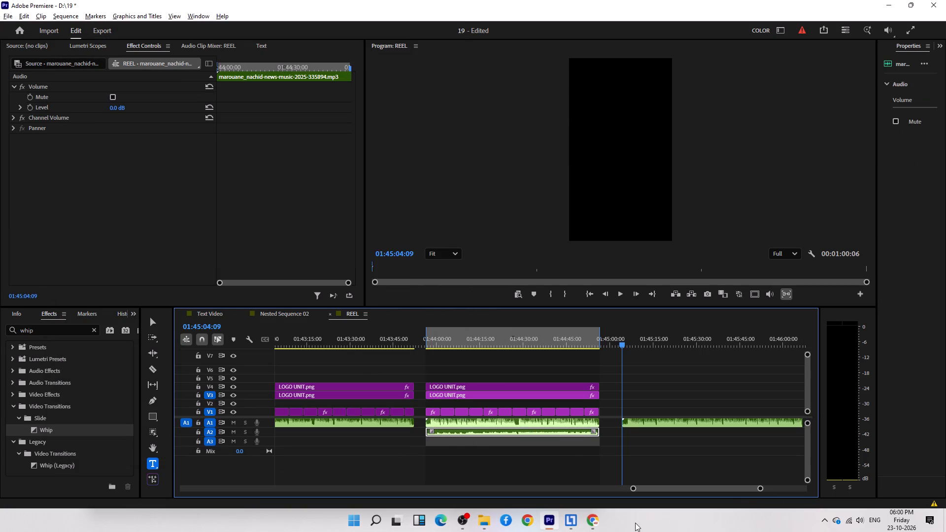
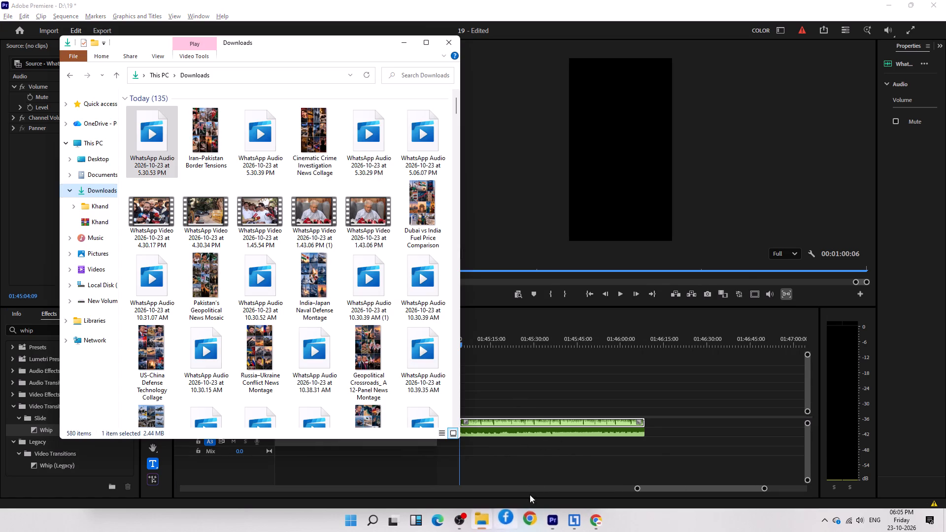
{"action": "left_click", "coordinate": [106, 193]}
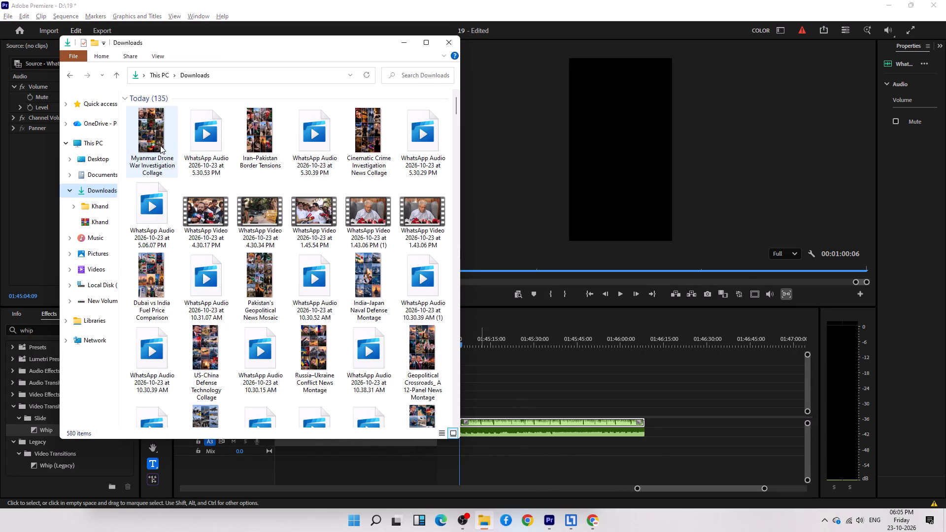
{"action": "left_click", "coordinate": [160, 144]}
{"action": "left_click_drag", "start_coordinate": [159, 144], "coordinate": [489, 412]}
{"action": "left_click", "coordinate": [538, 399]}
{"action": "left_click_drag", "start_coordinate": [492, 412], "coordinate": [490, 412]}
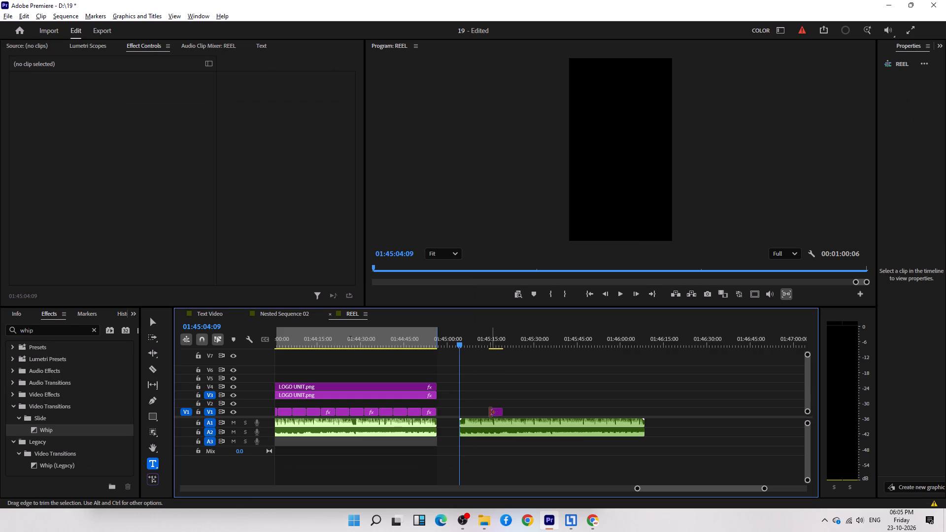
{"action": "left_click_drag", "start_coordinate": [490, 412], "coordinate": [484, 414]}
{"action": "left_click_drag", "start_coordinate": [493, 411], "coordinate": [481, 416]}
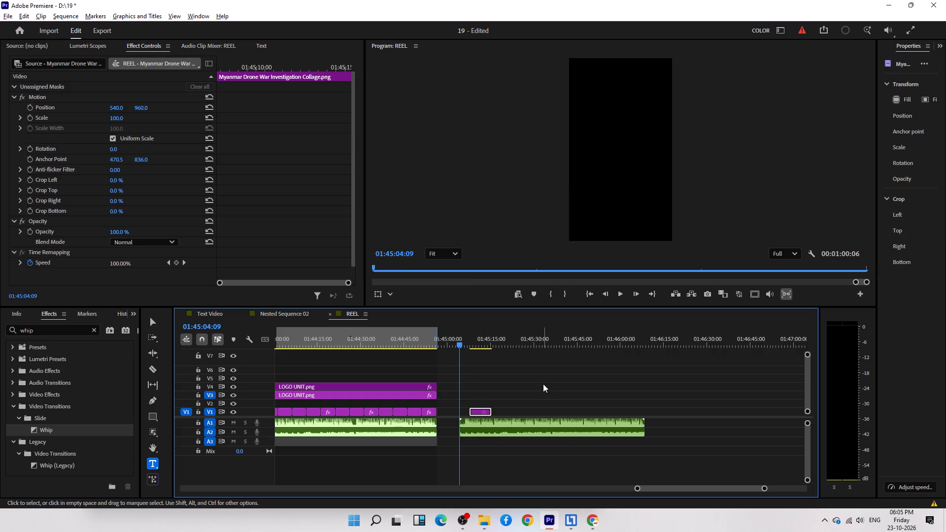
{"action": "left_click", "coordinate": [543, 384]}
Shift the WhatsApp voice-over on A1 earlier and trim its quiet opening so it starts with the music at 01:45:04:09.
{"action": "key", "text": "equal"}
{"action": "key", "text": "equal"}
{"action": "key", "text": "equal"}
{"action": "key", "text": "equal"}
{"action": "left_click_drag", "start_coordinate": [541, 434], "coordinate": [530, 443]}
{"action": "left_click_drag", "start_coordinate": [601, 423], "coordinate": [560, 425]}
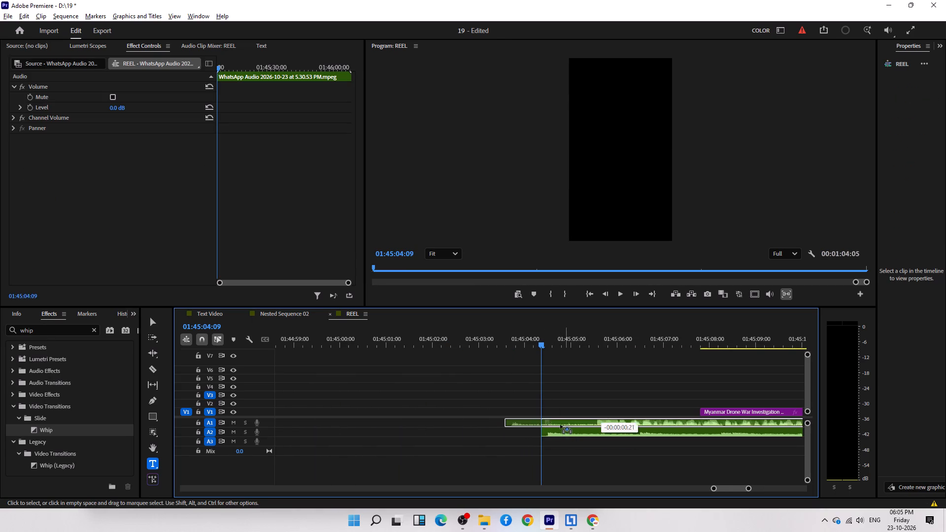
{"action": "left_click_drag", "start_coordinate": [560, 425], "coordinate": [527, 426]}
{"action": "left_click_drag", "start_coordinate": [467, 420], "coordinate": [489, 422]}
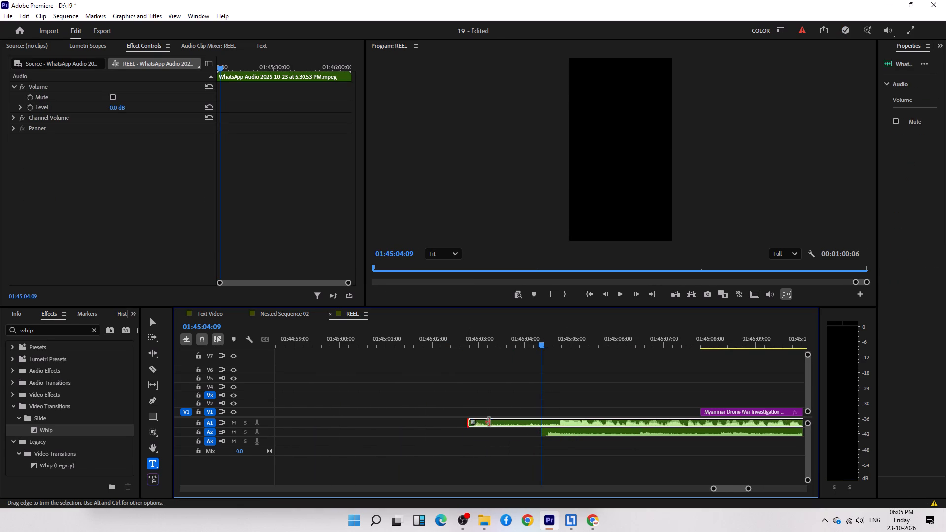
{"action": "left_click_drag", "start_coordinate": [489, 422], "coordinate": [549, 420]}
{"action": "left_click_drag", "start_coordinate": [550, 421], "coordinate": [533, 422]}
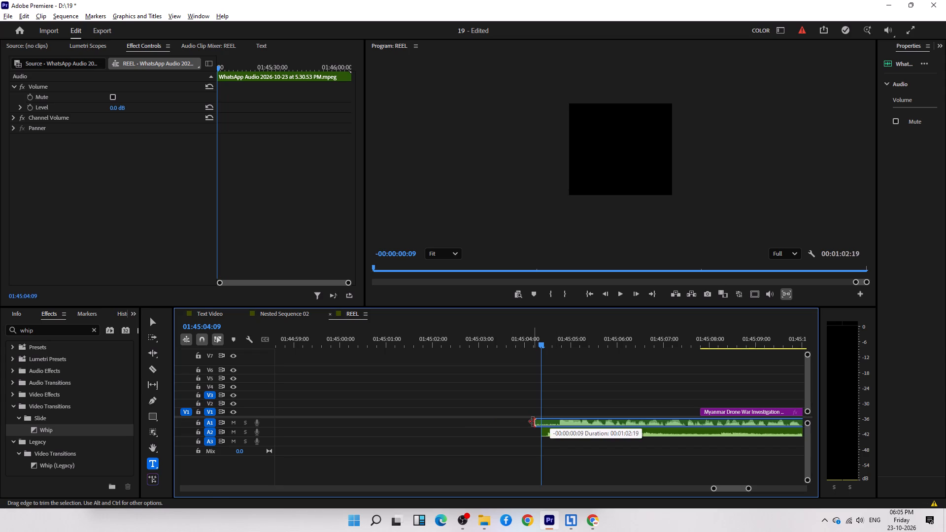
{"action": "left_click_drag", "start_coordinate": [533, 422], "coordinate": [540, 424]}
Move the Myanmar collage clip on V1 to start at 01:45:04:09, aligned with the voice-over and music.
{"action": "left_click_drag", "start_coordinate": [733, 408], "coordinate": [602, 411]}
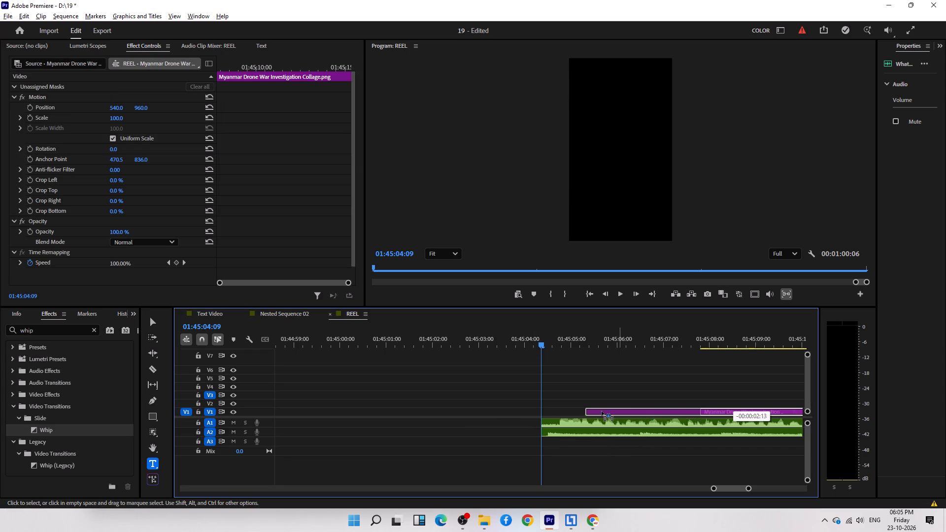
{"action": "left_click_drag", "start_coordinate": [602, 411], "coordinate": [574, 409]}
{"action": "left_click", "coordinate": [646, 366]}
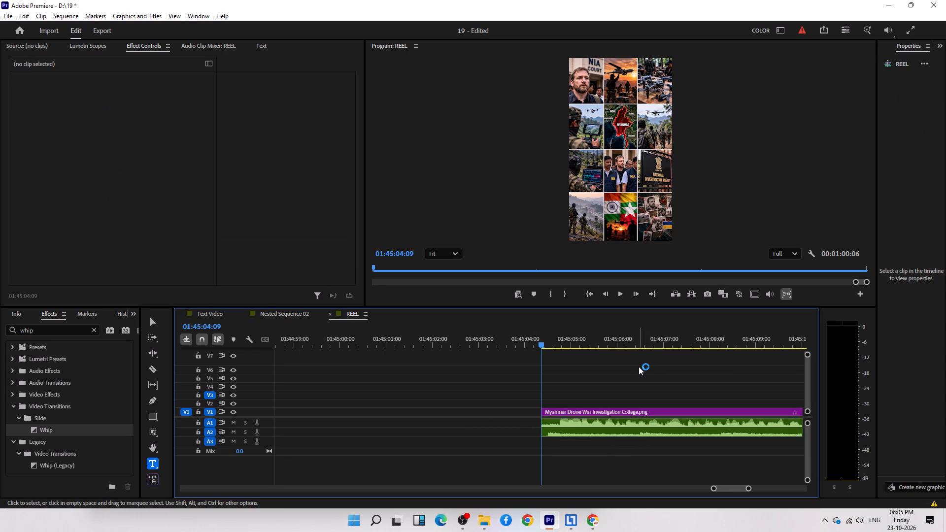
Shorten the Myanmar collage clip on V1 to about 6 seconds by trimming its end.
{"action": "key", "text": "minus"}
{"action": "scroll", "coordinate": [647, 366], "scroll_direction": "down", "scroll_amount": 6}
{"action": "key", "text": "minus"}
{"action": "left_click_drag", "start_coordinate": [569, 407], "coordinate": [558, 410]}
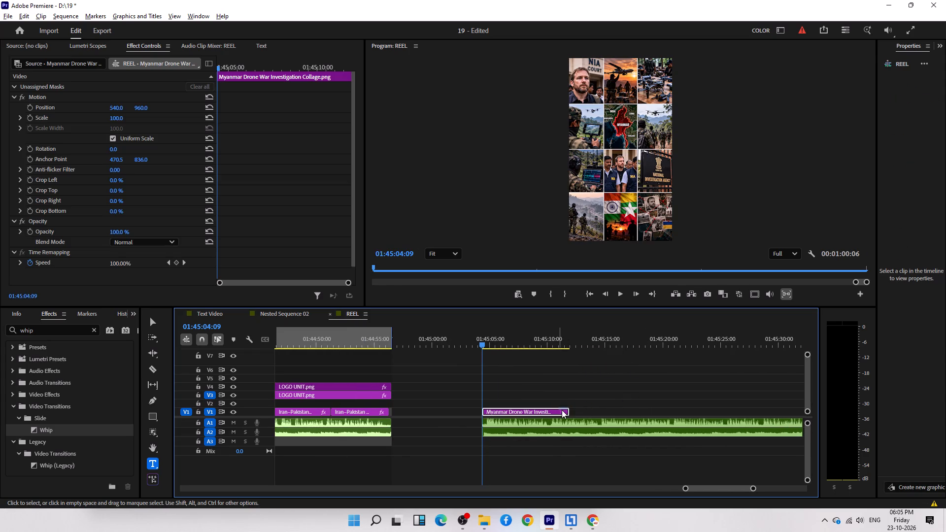
{"action": "left_click_drag", "start_coordinate": [570, 412], "coordinate": [555, 412]}
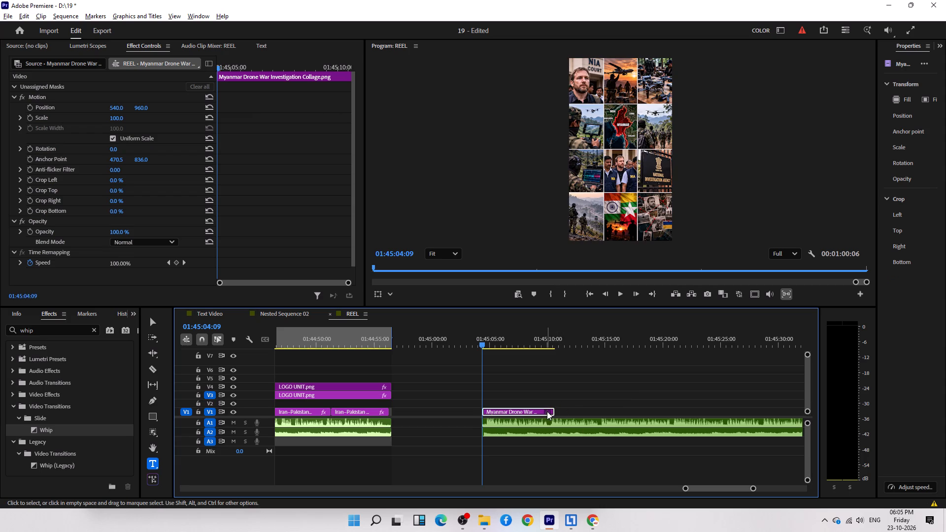
Copy the shortened collage clip and paste it ten times in a row from 01:45:04:09, filling V1 to 01:46:07:04.
{"action": "key", "text": "ctrl+c"}
{"action": "key", "text": "ctrl+v"}
{"action": "key", "text": "ctrl+v"}
{"action": "key", "text": "ctrl+v"}
{"action": "key", "text": "ctrl+v"}
{"action": "key", "text": "ctrl+v"}
{"action": "key", "text": "ctrl+v"}
{"action": "key", "text": "ctrl+v"}
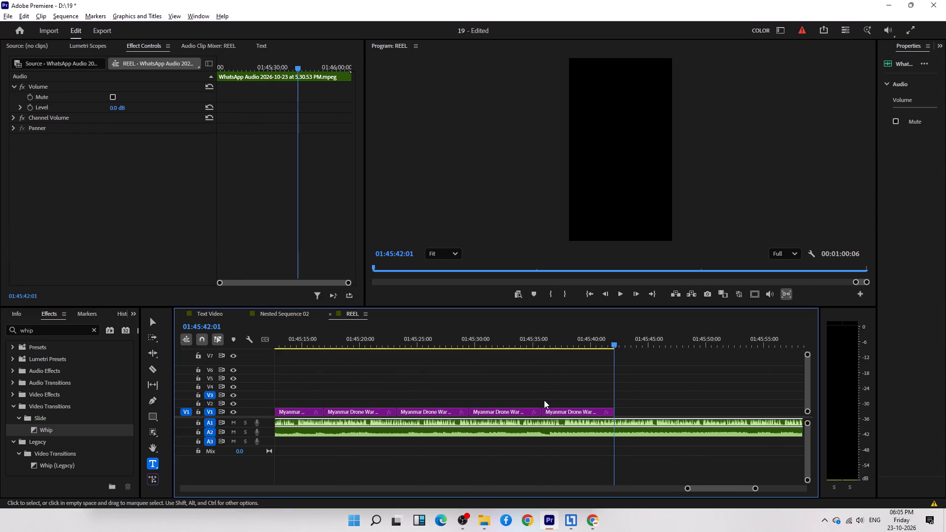
{"action": "key", "text": "ctrl+v"}
{"action": "key", "text": "ctrl+v"}
{"action": "key", "text": "ctrl+v"}
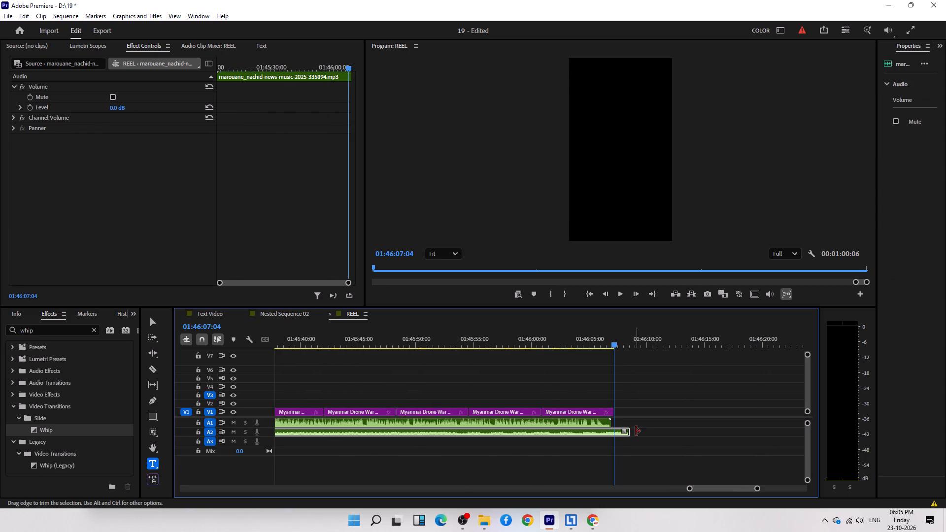
Trim the ends of the A2 music and the last collage clip on V1 to match the end of the voice-over.
{"action": "left_click_drag", "start_coordinate": [630, 432], "coordinate": [610, 434]}
{"action": "left_click_drag", "start_coordinate": [616, 414], "coordinate": [615, 414]}
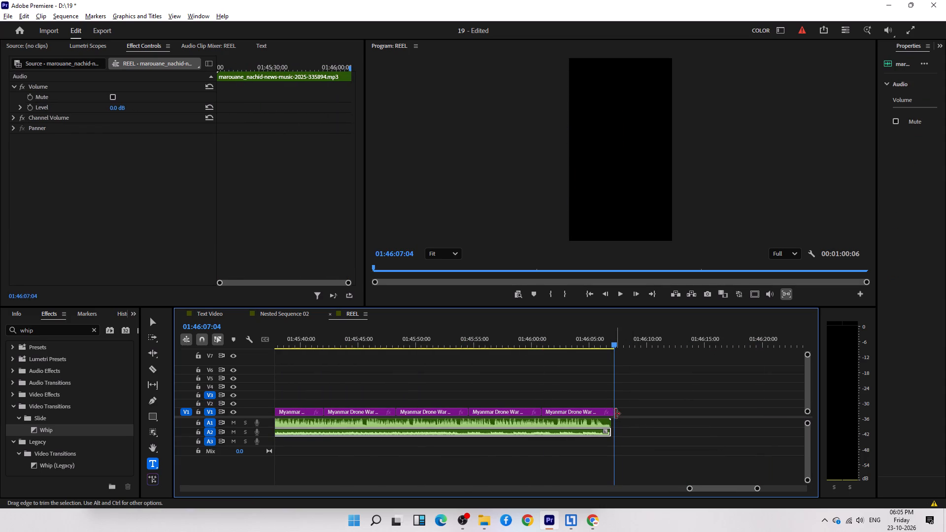
{"action": "left_click_drag", "start_coordinate": [615, 414], "coordinate": [611, 415]}
Return to the first Myanmar collage clip, place the playhead at 01:45:08:04 and select the clip's Motion Position property.
{"action": "key", "text": "Up"}
{"action": "key", "text": "Up"}
{"action": "key", "text": "Up"}
{"action": "key", "text": "Up"}
{"action": "key", "text": "Up"}
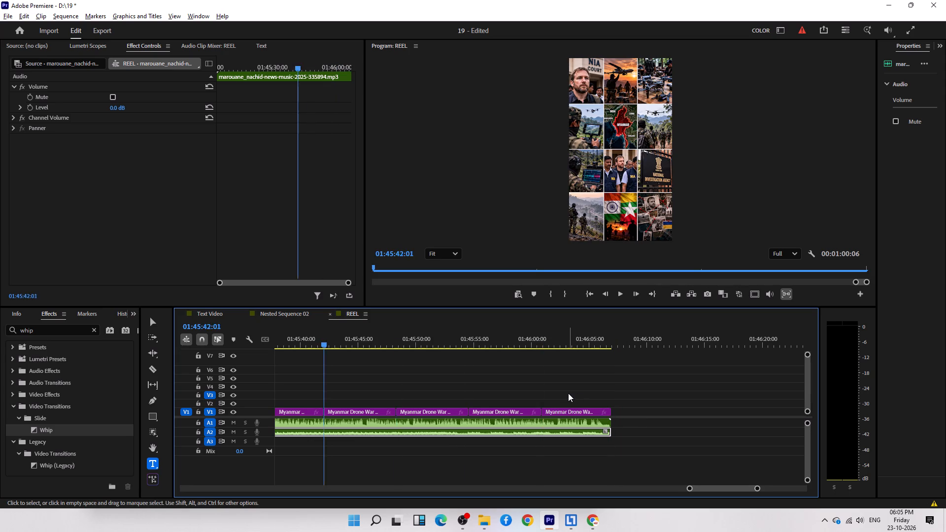
{"action": "key", "text": "Up"}
{"action": "key", "text": "Up"}
{"action": "key", "text": "Up"}
{"action": "key", "text": "Up"}
{"action": "key", "text": "Up"}
{"action": "key", "text": "Up"}
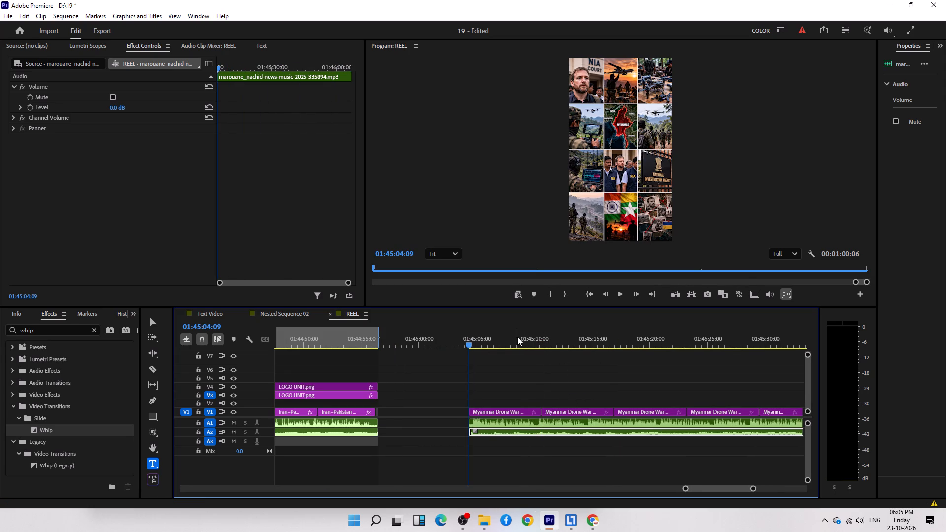
{"action": "left_click", "coordinate": [516, 335]}
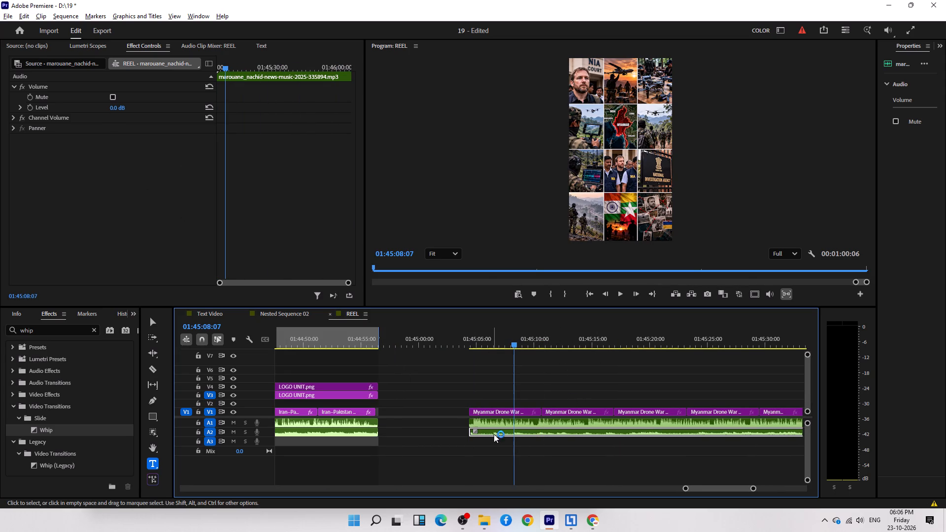
{"action": "left_click", "coordinate": [497, 410]}
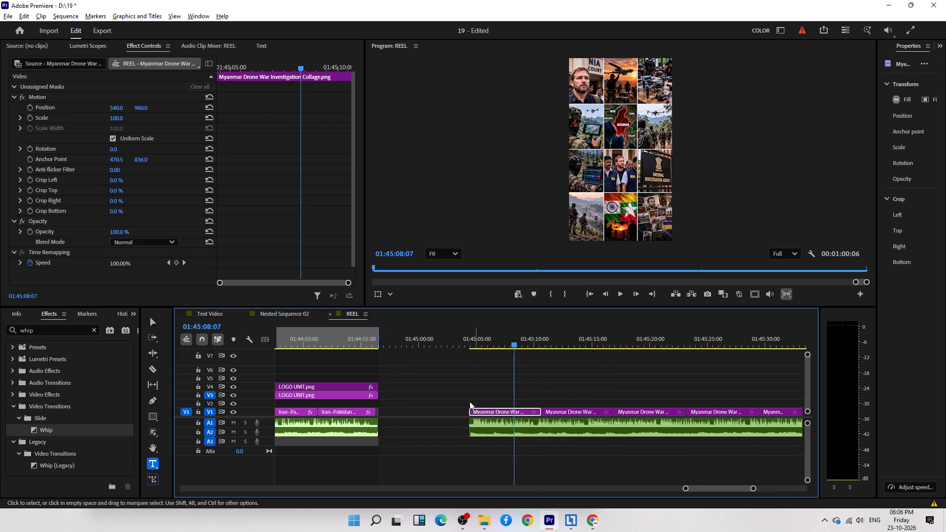
{"action": "left_click_drag", "start_coordinate": [473, 271], "coordinate": [472, 212]}
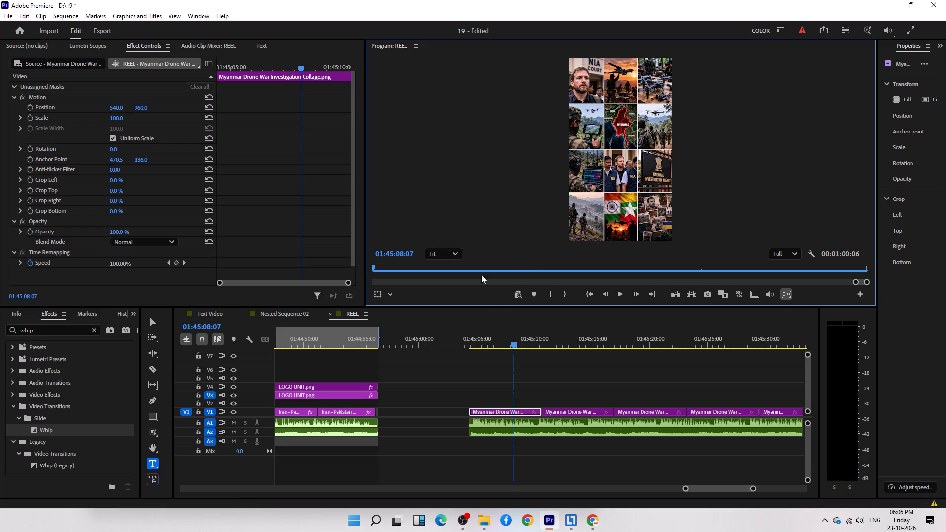
{"action": "left_click", "coordinate": [60, 108]}
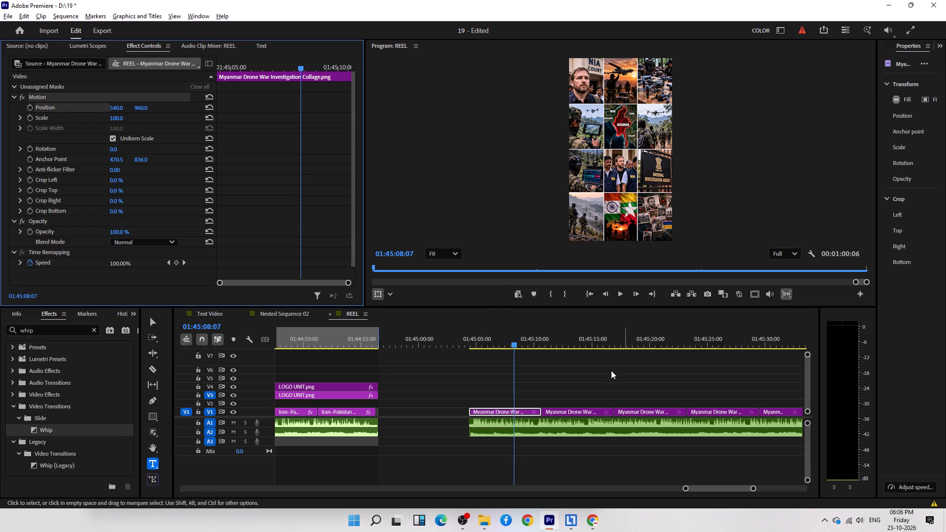
{"action": "left_click", "coordinate": [511, 348]}
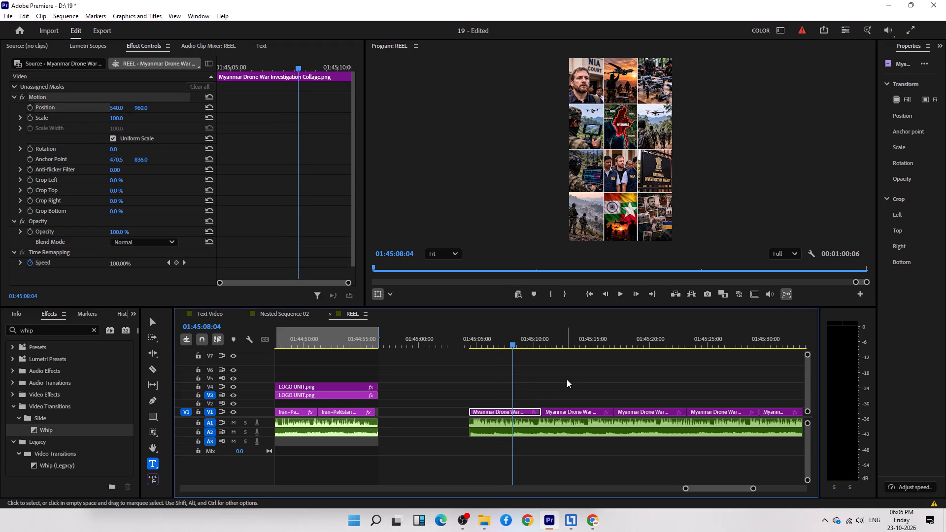
{"action": "left_click", "coordinate": [624, 167]}
{"action": "left_click", "coordinate": [562, 400]}
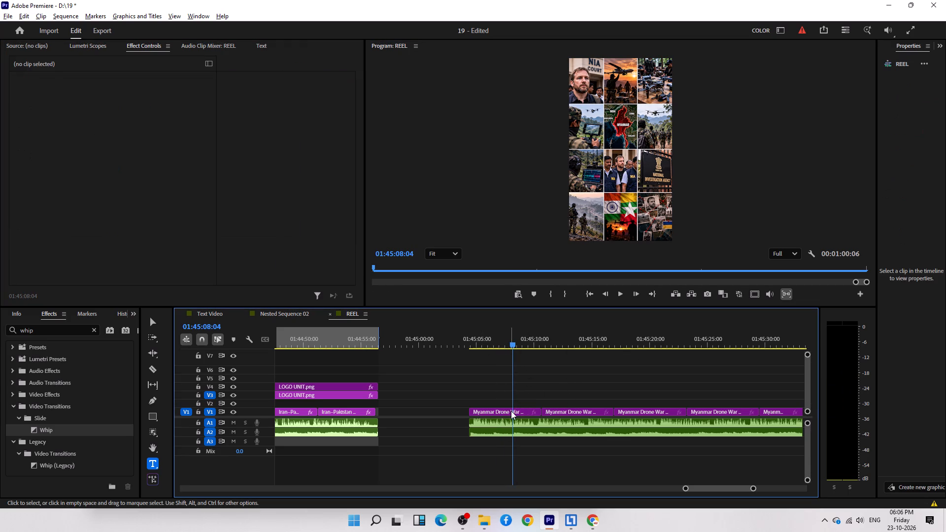
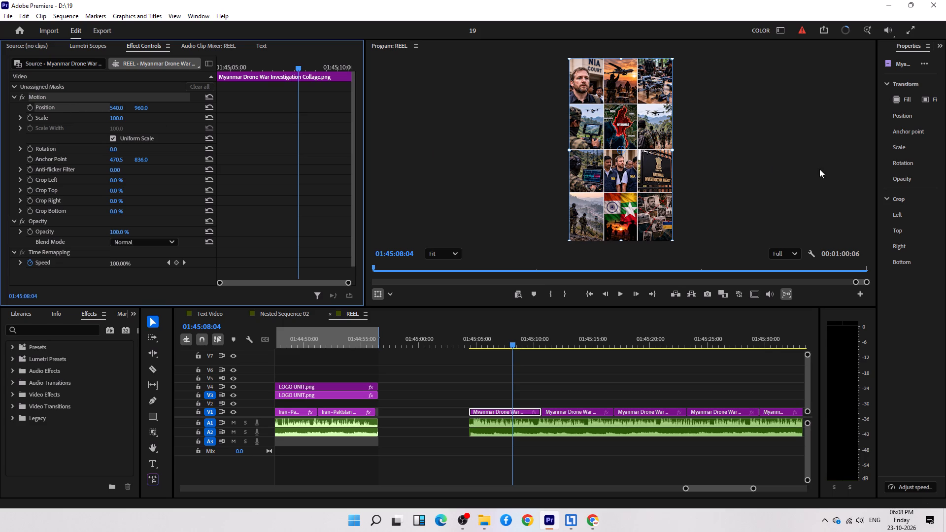
Enlarge the first Myanmar collage clip to about 420% and position it so the bearded man at the NIA court fills the frame.
{"action": "left_click_drag", "start_coordinate": [671, 150], "coordinate": [677, 150]}
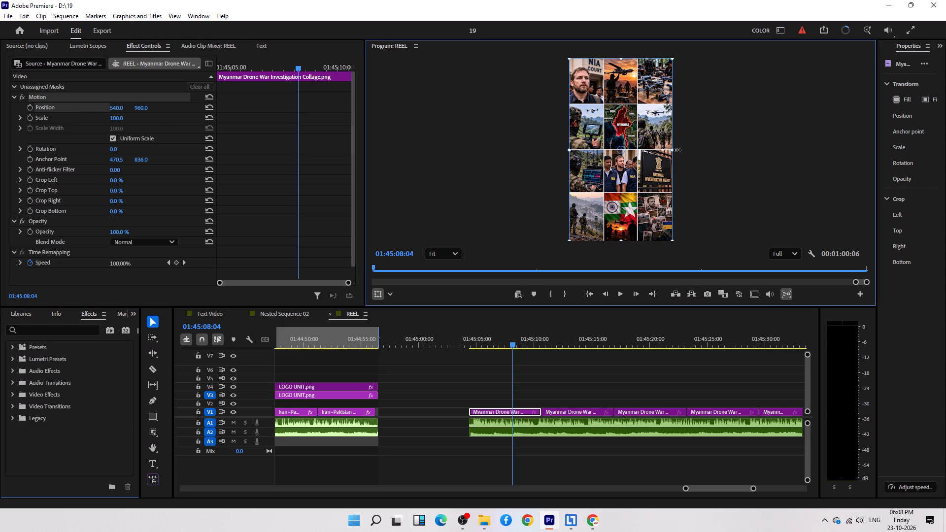
{"action": "left_click_drag", "start_coordinate": [677, 150], "coordinate": [732, 155]}
{"action": "left_click_drag", "start_coordinate": [681, 144], "coordinate": [709, 173]}
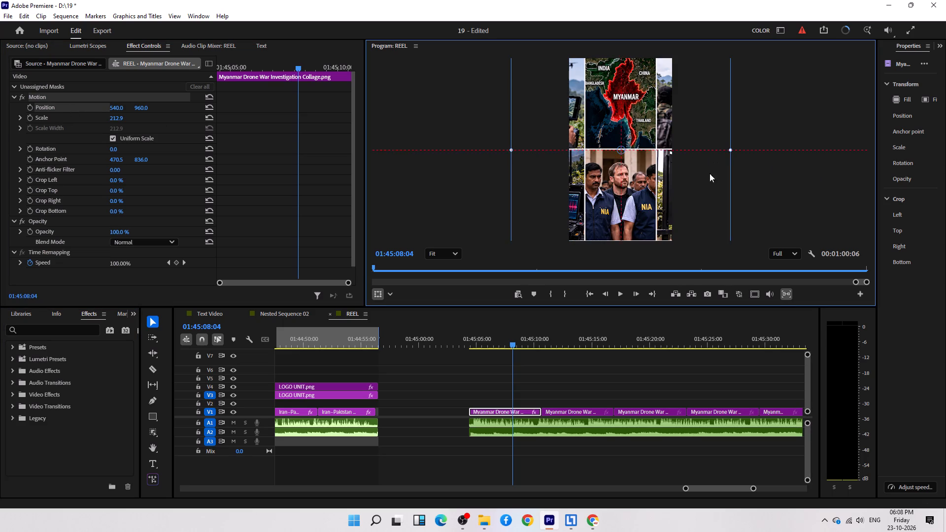
{"action": "left_click_drag", "start_coordinate": [709, 173], "coordinate": [743, 265]}
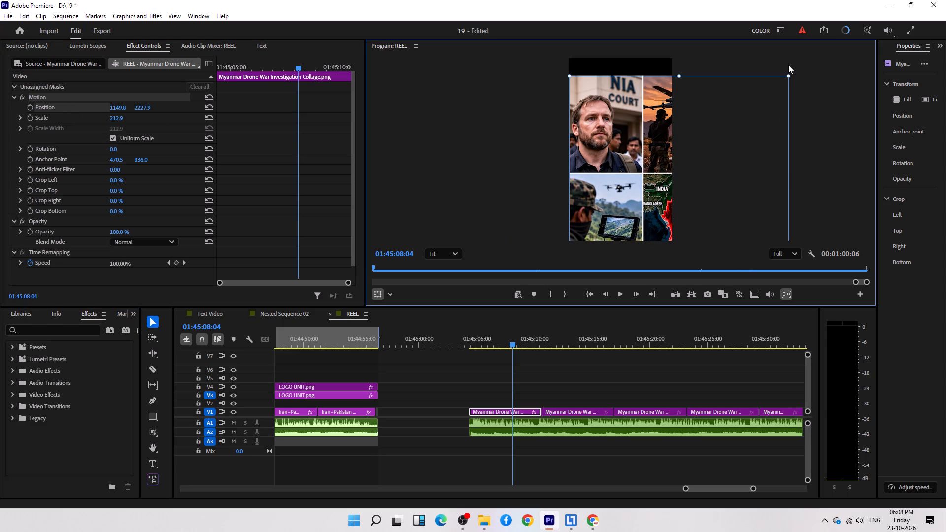
{"action": "left_click_drag", "start_coordinate": [791, 75], "coordinate": [945, 11]}
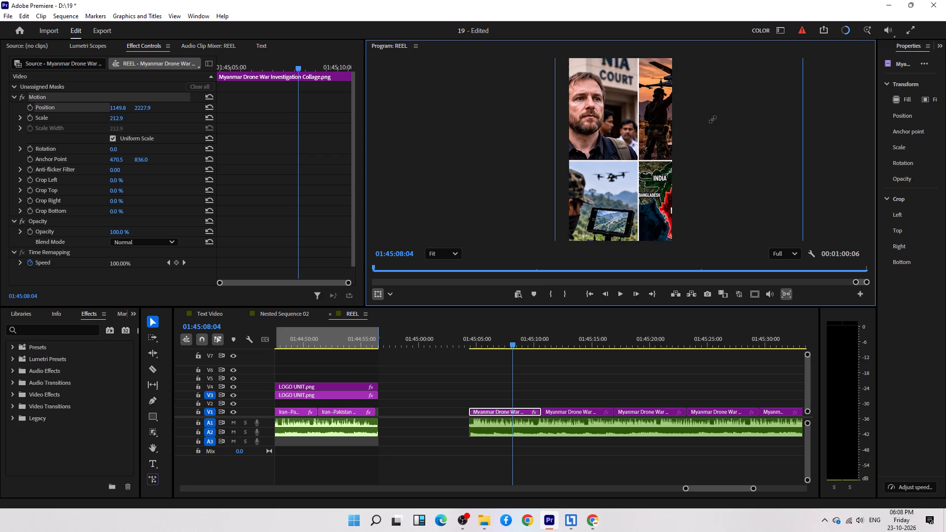
{"action": "left_click_drag", "start_coordinate": [713, 119], "coordinate": [744, 153]}
{"action": "left_click_drag", "start_coordinate": [612, 149], "coordinate": [534, 99]}
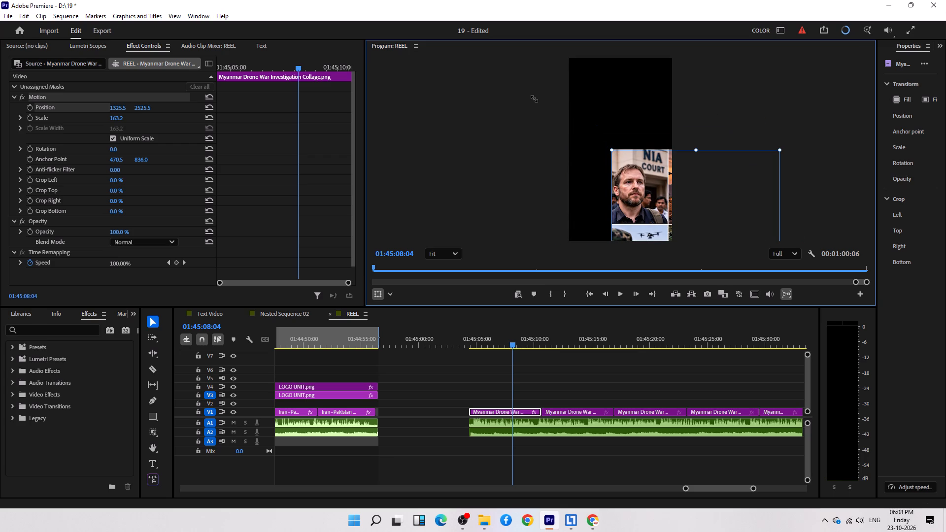
{"action": "left_click_drag", "start_coordinate": [534, 99], "coordinate": [494, 66]}
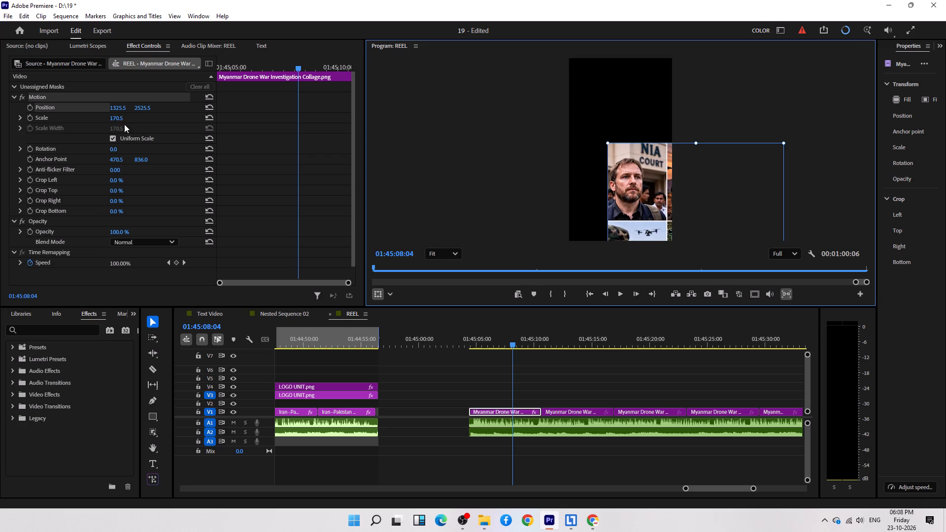
{"action": "left_click_drag", "start_coordinate": [115, 119], "coordinate": [145, 117]}
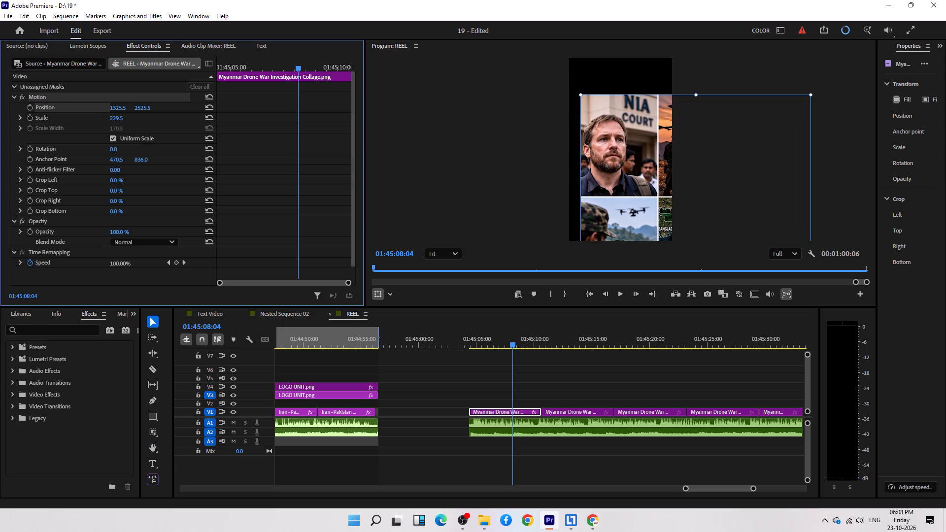
{"action": "left_click_drag", "start_coordinate": [145, 117], "coordinate": [201, 127]}
{"action": "left_click_drag", "start_coordinate": [684, 130], "coordinate": [736, 223]}
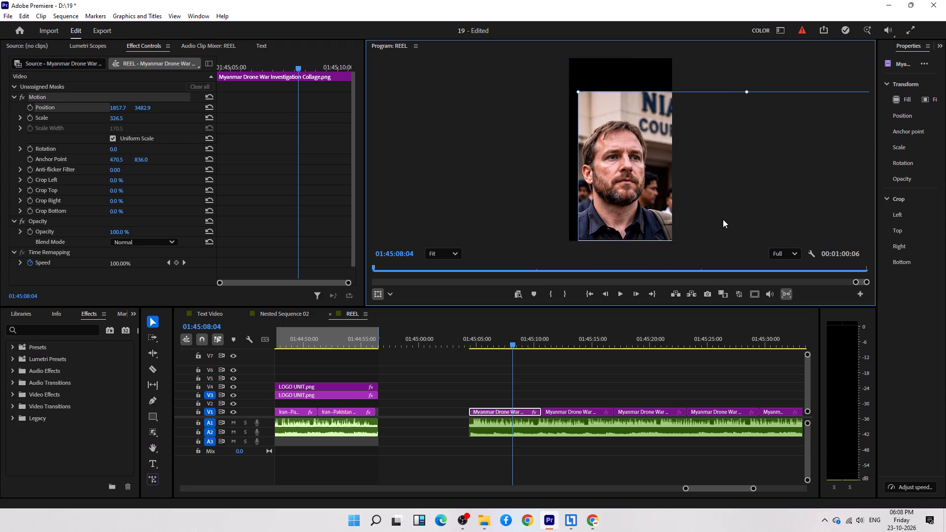
{"action": "left_click_drag", "start_coordinate": [116, 117], "coordinate": [162, 122]}
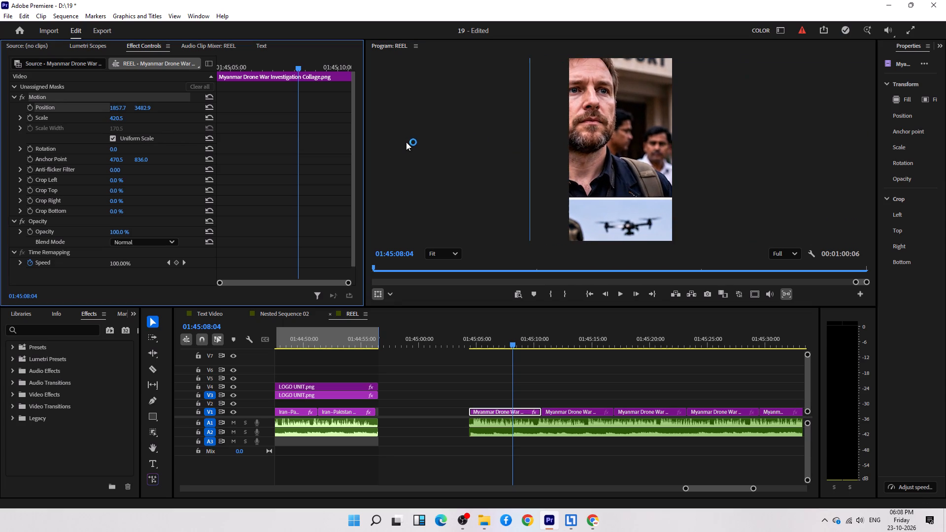
{"action": "left_click_drag", "start_coordinate": [615, 138], "coordinate": [654, 185]}
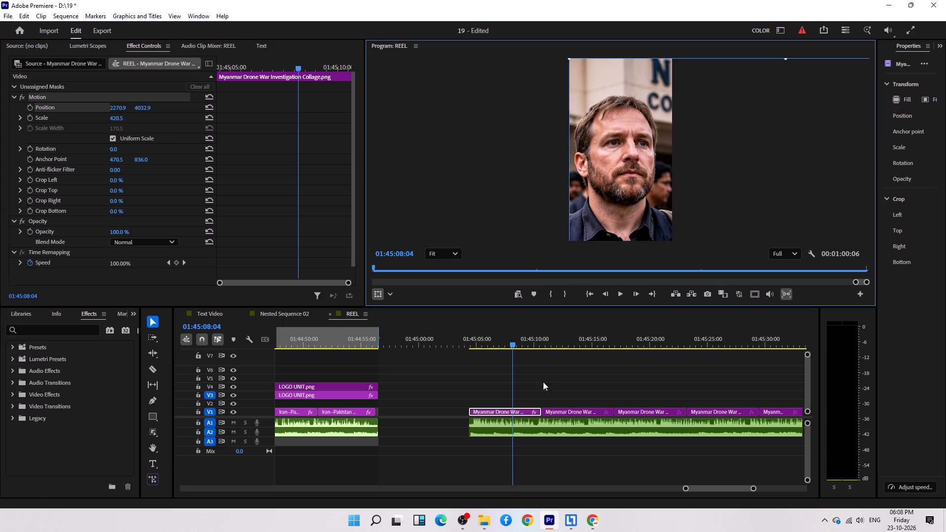
At 01:45:12:23, scale the second collage clip to about 442% and reposition it to fill the frame with the sunset drone-launch image.
{"action": "left_click", "coordinate": [567, 352]}
{"action": "left_click", "coordinate": [568, 341]}
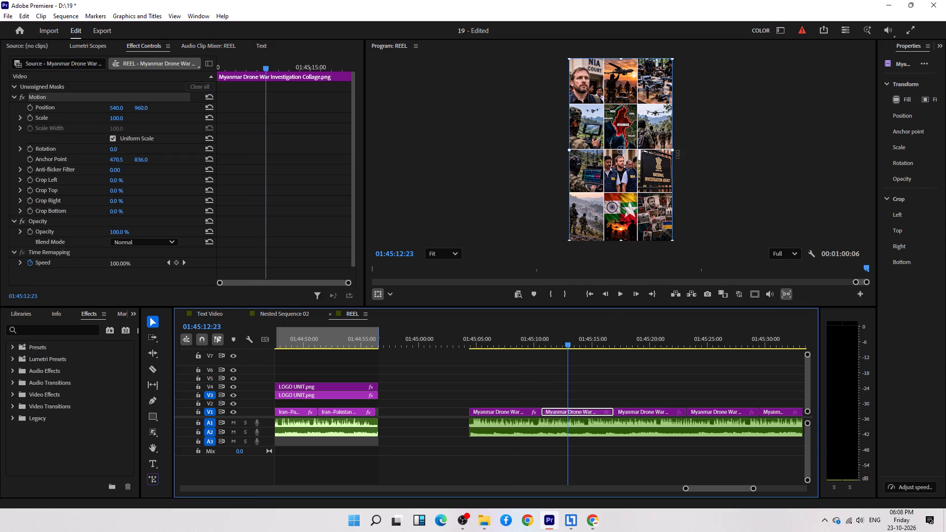
{"action": "left_click_drag", "start_coordinate": [674, 150], "coordinate": [800, 159]}
{"action": "left_click_drag", "start_coordinate": [714, 107], "coordinate": [710, 215]}
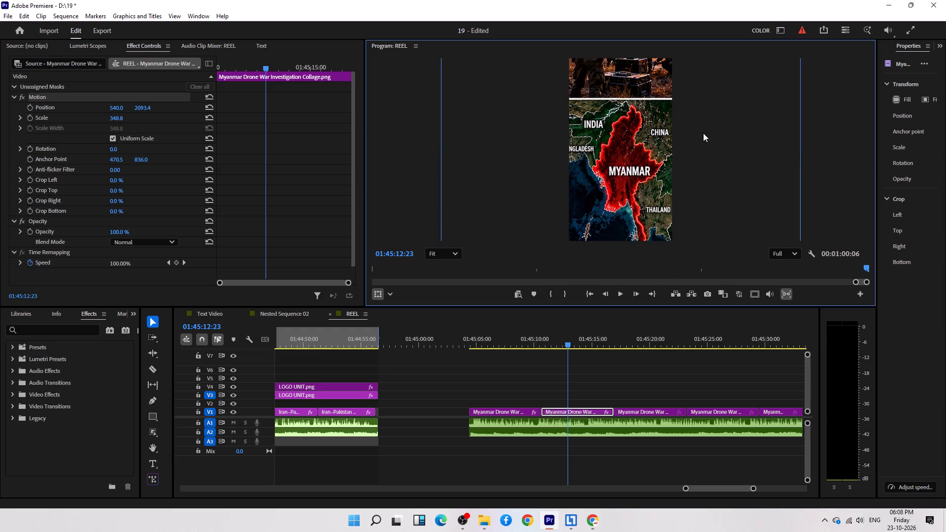
{"action": "left_click_drag", "start_coordinate": [705, 135], "coordinate": [714, 218]}
{"action": "left_click_drag", "start_coordinate": [709, 145], "coordinate": [699, 181]}
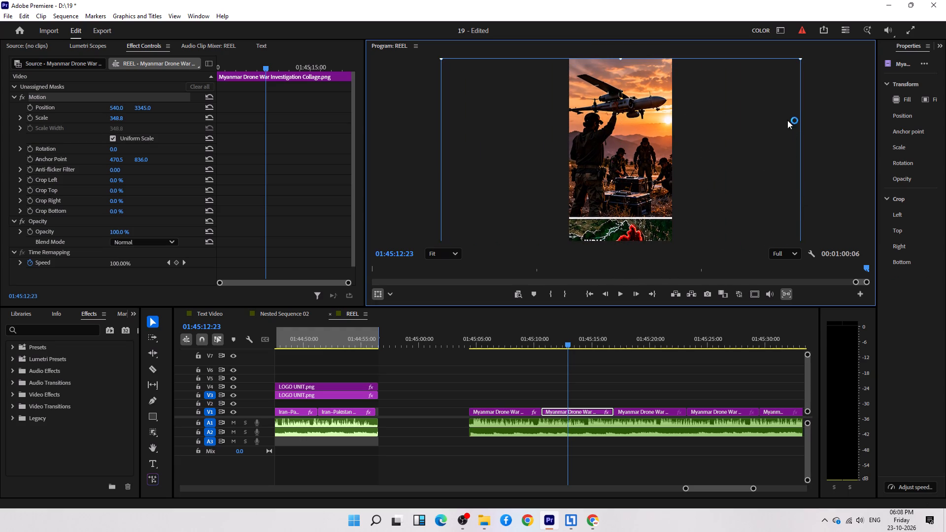
{"action": "left_click", "coordinate": [801, 57]}
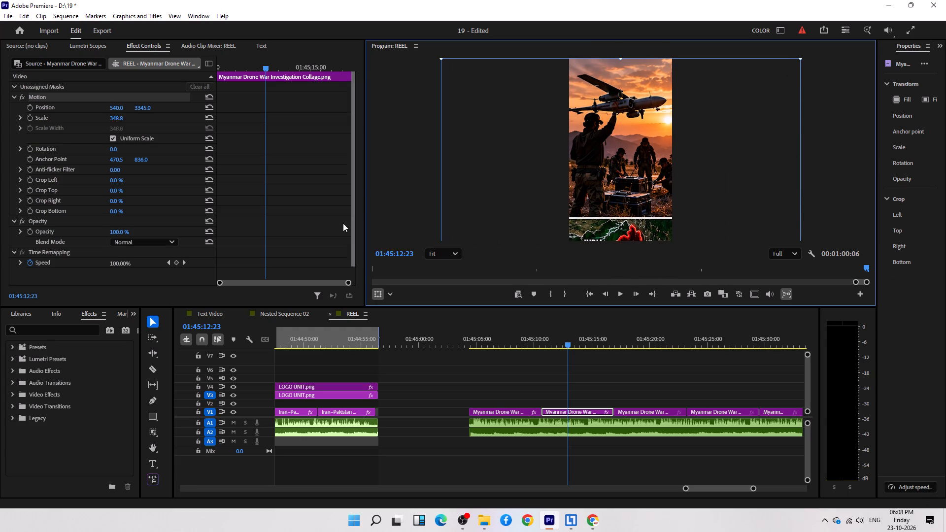
{"action": "left_click_drag", "start_coordinate": [114, 117], "coordinate": [142, 113]}
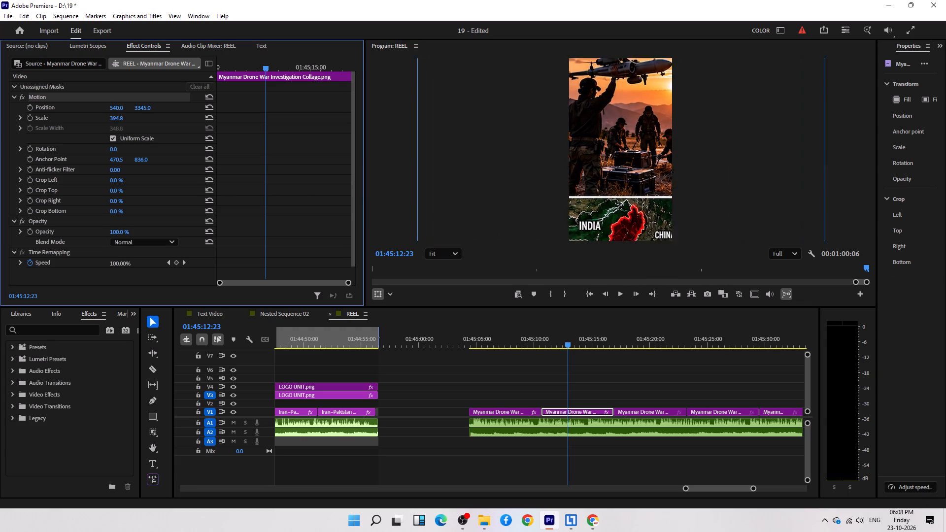
{"action": "left_click_drag", "start_coordinate": [142, 113], "coordinate": [159, 110]}
{"action": "left_click_drag", "start_coordinate": [702, 109], "coordinate": [708, 182]}
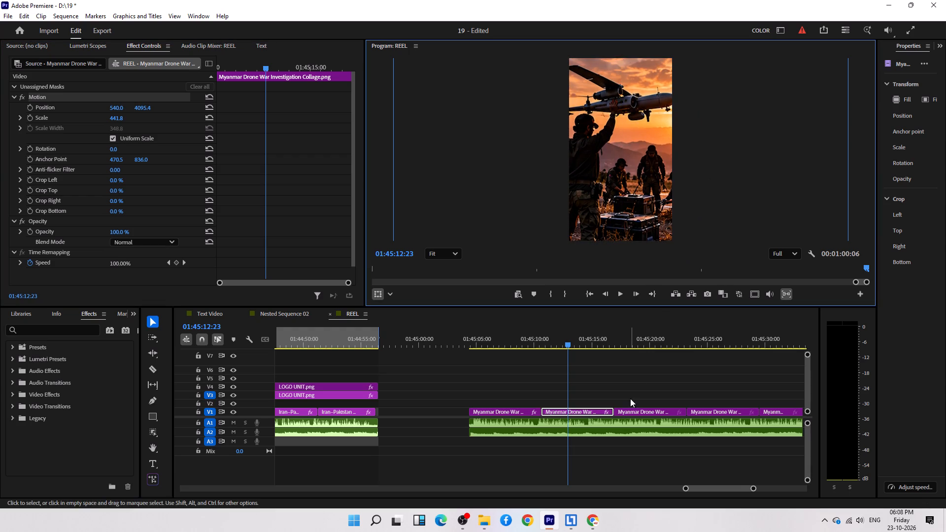
At 01:45:19:12, scale the third collage clip to about 458% and reposition it to fill the frame with the drones-on-table image.
{"action": "left_click", "coordinate": [644, 342]}
{"action": "left_click_drag", "start_coordinate": [673, 153], "coordinate": [684, 153]}
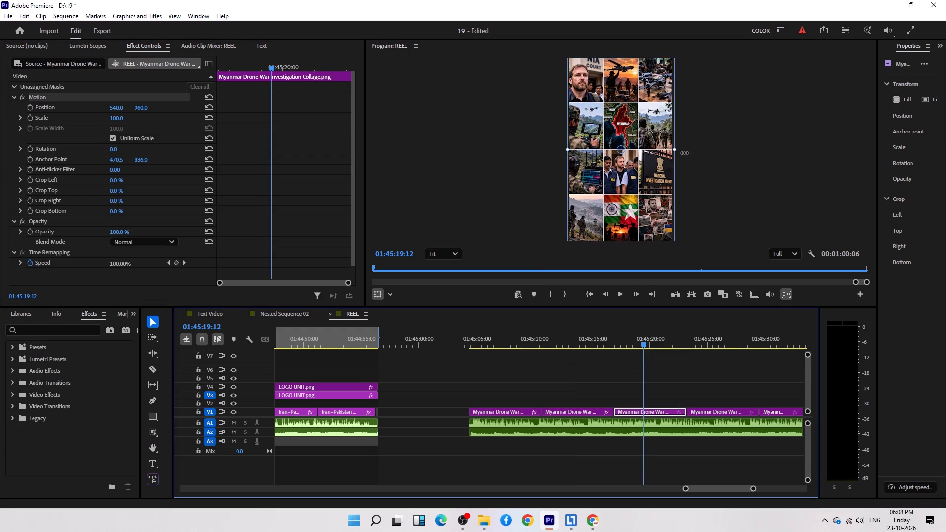
{"action": "left_click_drag", "start_coordinate": [684, 153], "coordinate": [820, 158]}
{"action": "left_click_drag", "start_coordinate": [731, 154], "coordinate": [680, 233]}
{"action": "left_click_drag", "start_coordinate": [689, 137], "coordinate": [651, 248]}
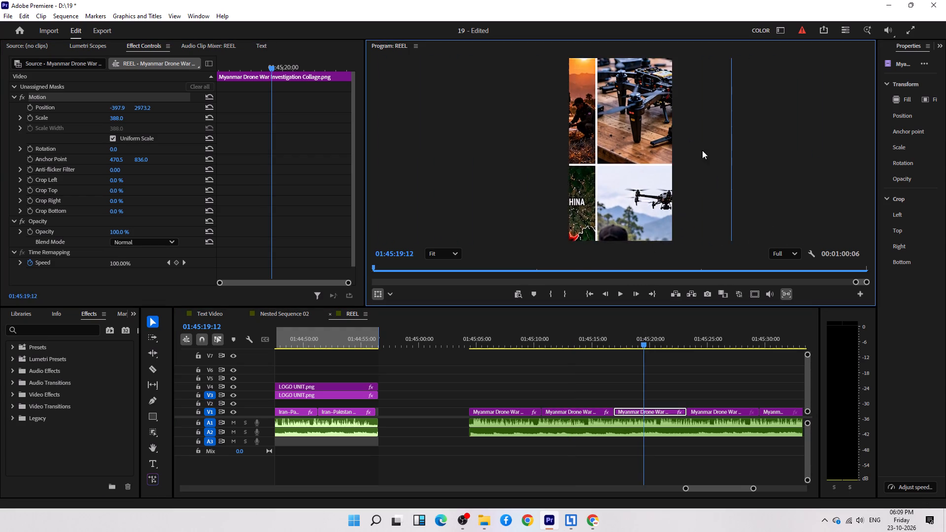
{"action": "left_click_drag", "start_coordinate": [702, 153], "coordinate": [669, 219]}
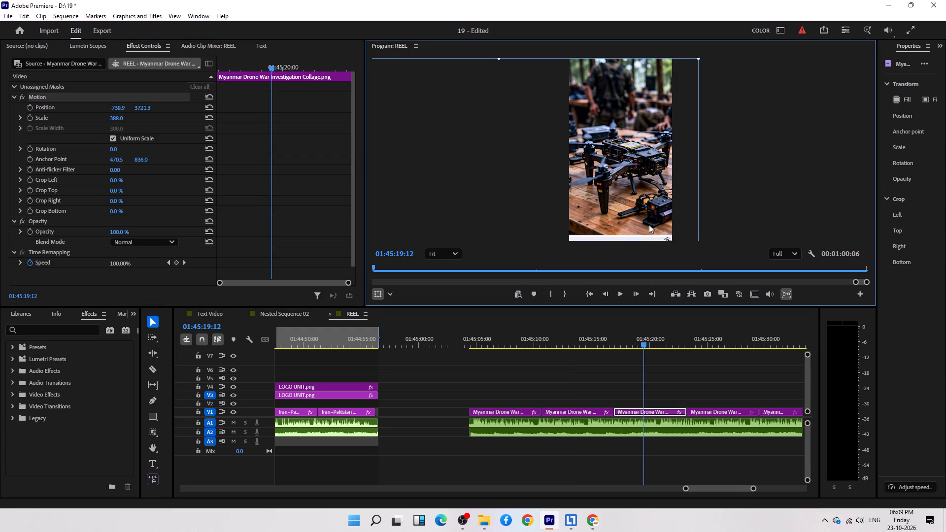
{"action": "left_click_drag", "start_coordinate": [118, 120], "coordinate": [153, 119]}
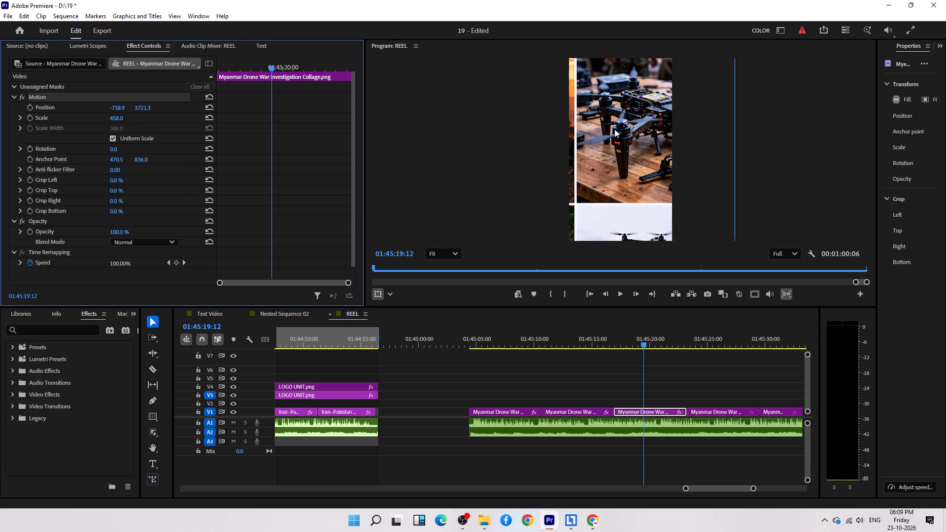
{"action": "left_click_drag", "start_coordinate": [616, 129], "coordinate": [600, 185]}
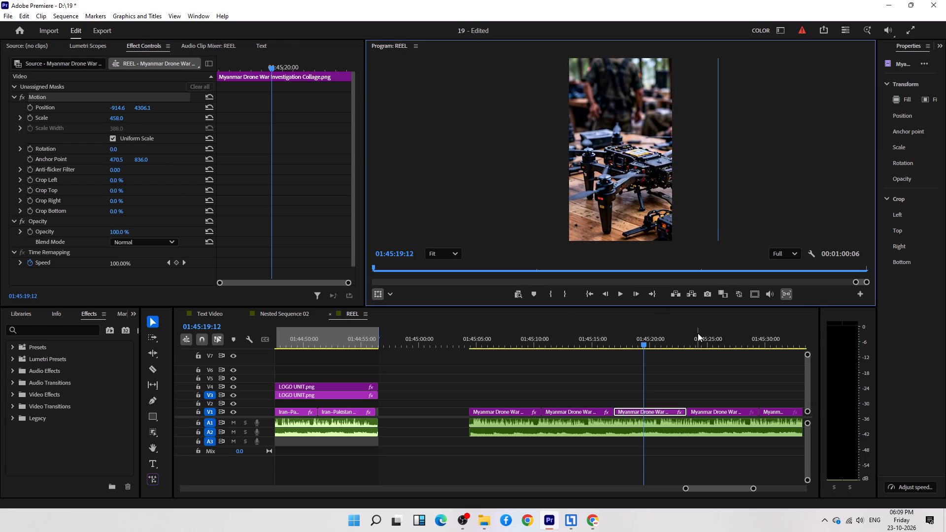
At 01:45:25:23, scale the fourth collage clip to about 503% and reposition it to fill the frame with the soldier holding the drone controller.
{"action": "left_click", "coordinate": [719, 334]}
{"action": "left_click_drag", "start_coordinate": [671, 146], "coordinate": [817, 153]}
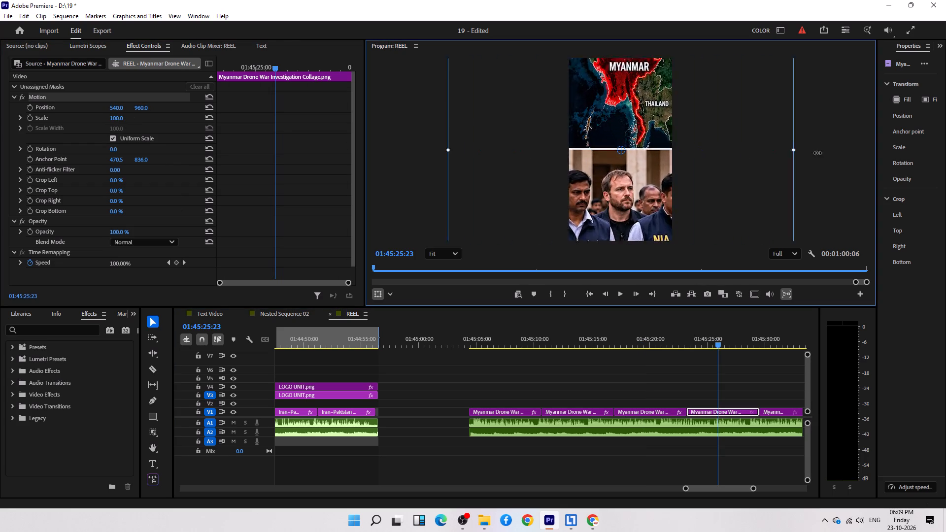
{"action": "left_click_drag", "start_coordinate": [817, 153], "coordinate": [824, 153]}
{"action": "left_click_drag", "start_coordinate": [554, 115], "coordinate": [676, 217]}
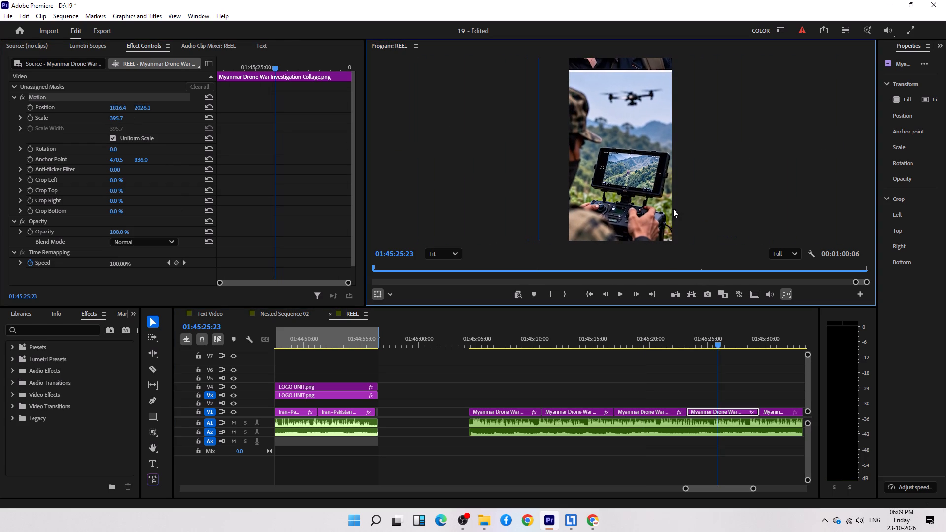
{"action": "left_click_drag", "start_coordinate": [117, 118], "coordinate": [175, 122]}
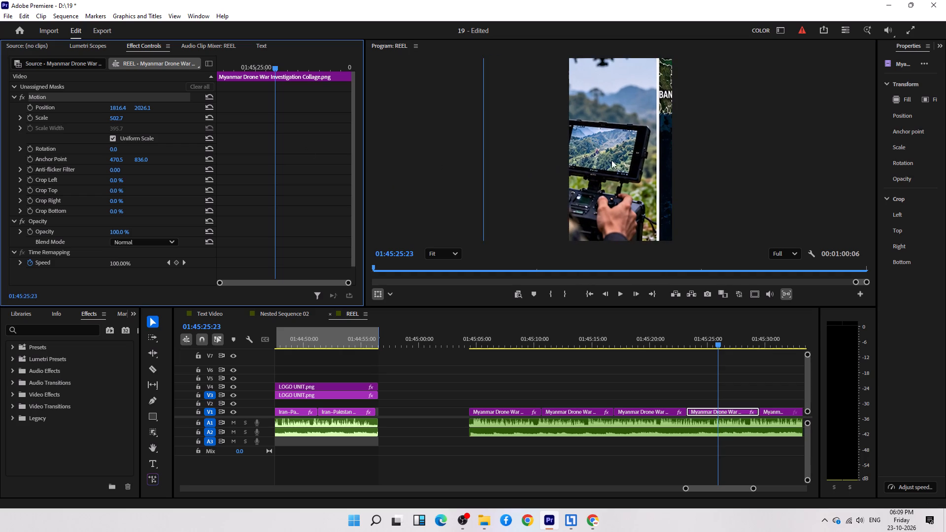
{"action": "left_click_drag", "start_coordinate": [623, 160], "coordinate": [664, 159]}
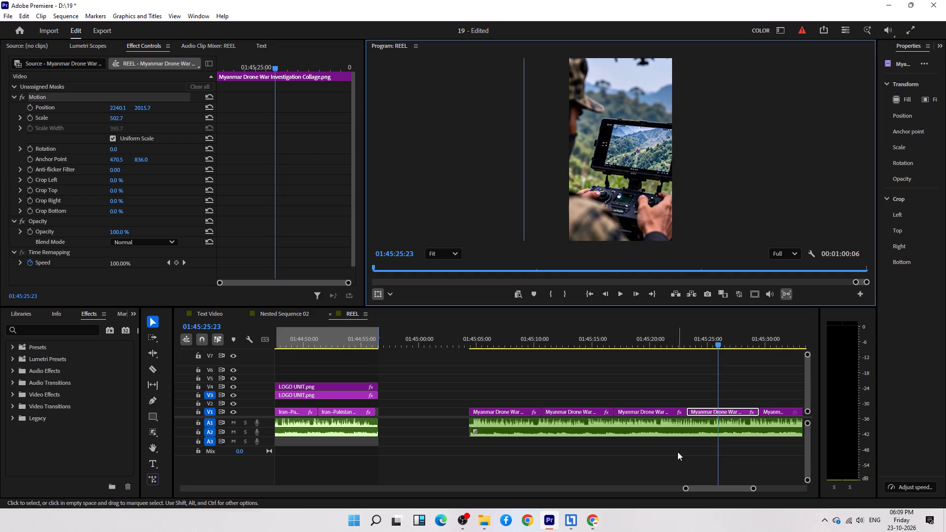
At 01:45:31:14, scale the fifth collage clip to about 499% and reposition it to fill the frame with the red Myanmar map.
{"action": "scroll", "coordinate": [715, 437], "scroll_direction": "down", "scroll_amount": 11}
{"action": "left_click", "coordinate": [621, 340]}
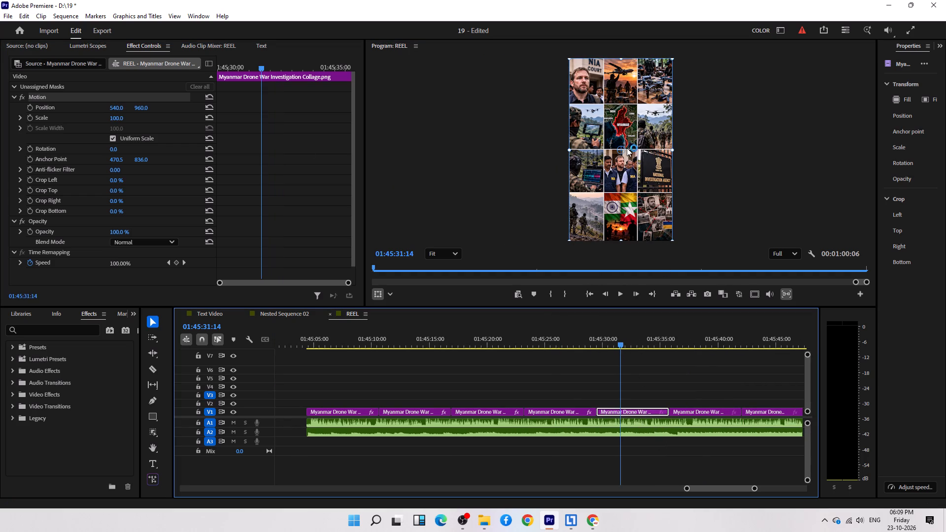
{"action": "left_click_drag", "start_coordinate": [674, 151], "coordinate": [878, 184]}
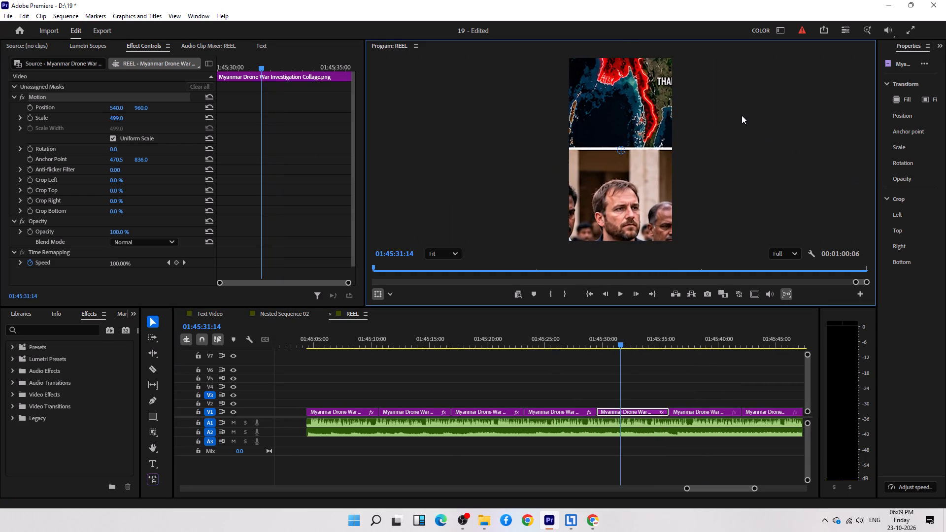
{"action": "left_click_drag", "start_coordinate": [742, 116], "coordinate": [735, 224]}
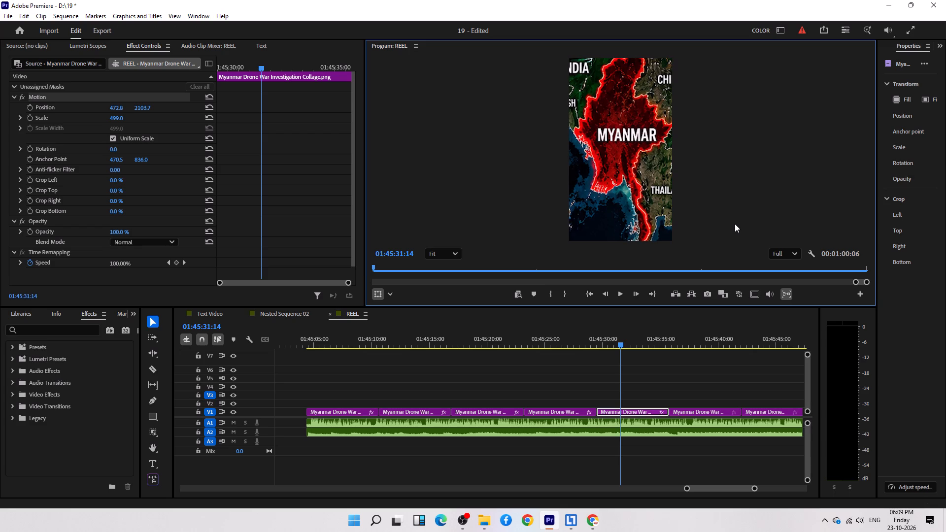
At 01:45:37:13, scale the sixth collage clip to about 540% and reposition it to fill the frame with the marching soldiers under the drone.
{"action": "left_click", "coordinate": [691, 340]}
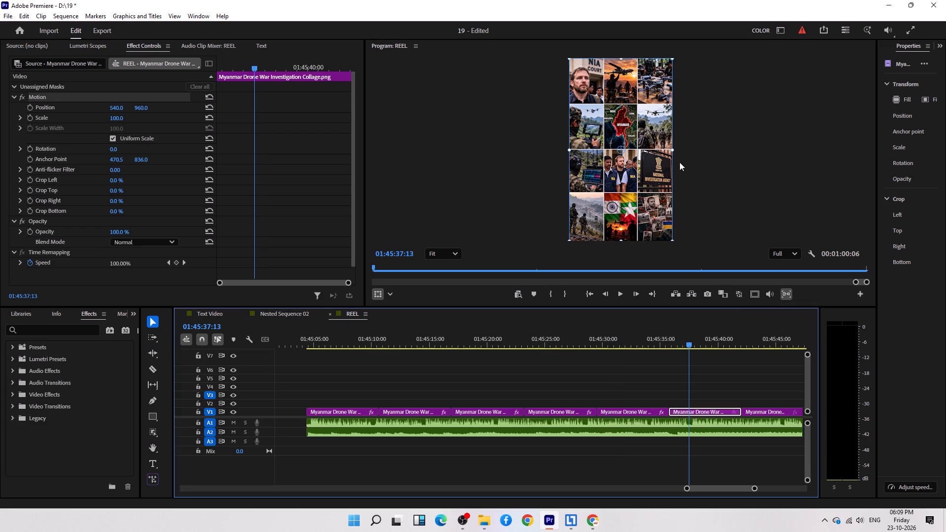
{"action": "left_click_drag", "start_coordinate": [672, 149], "coordinate": [817, 148]}
{"action": "left_click_drag", "start_coordinate": [770, 151], "coordinate": [632, 202]}
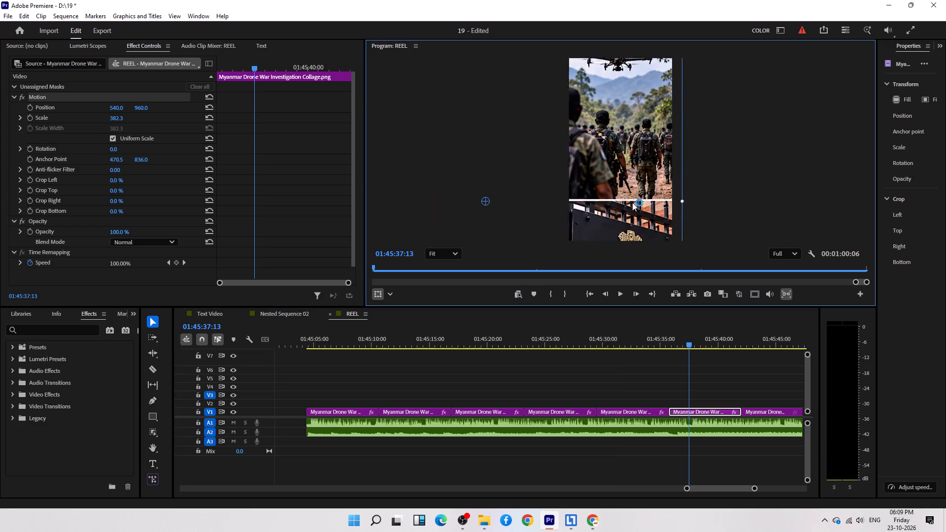
{"action": "left_click_drag", "start_coordinate": [632, 202], "coordinate": [827, 231]}
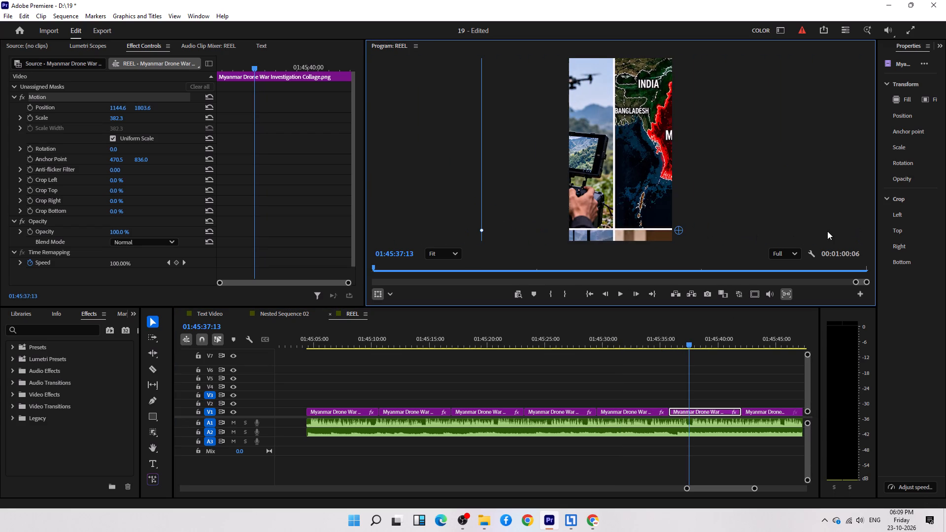
{"action": "left_click_drag", "start_coordinate": [827, 231], "coordinate": [652, 244]}
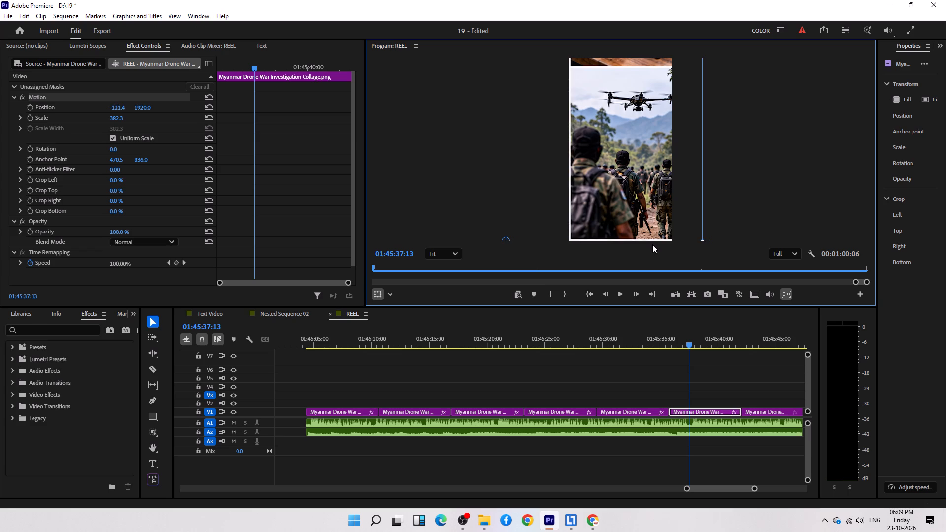
{"action": "left_click_drag", "start_coordinate": [652, 244], "coordinate": [648, 244]}
{"action": "left_click_drag", "start_coordinate": [698, 238], "coordinate": [770, 232]}
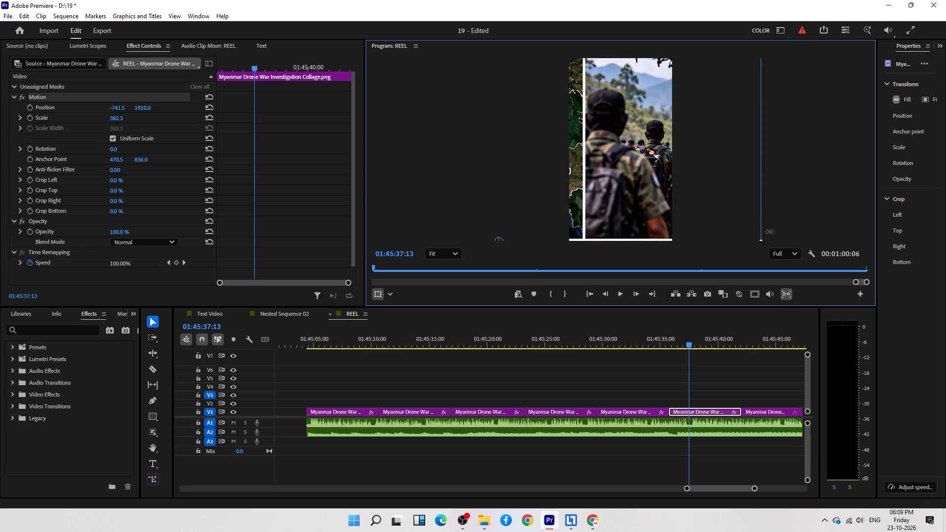
{"action": "left_click_drag", "start_coordinate": [770, 232], "coordinate": [777, 230]}
{"action": "left_click_drag", "start_coordinate": [712, 194], "coordinate": [683, 207]}
At 01:45:43:23, scale up the seventh collage clip and reposition it to fill the frame with the laptop and antennas image.
{"action": "scroll", "coordinate": [643, 373], "scroll_direction": "down", "scroll_amount": 12}
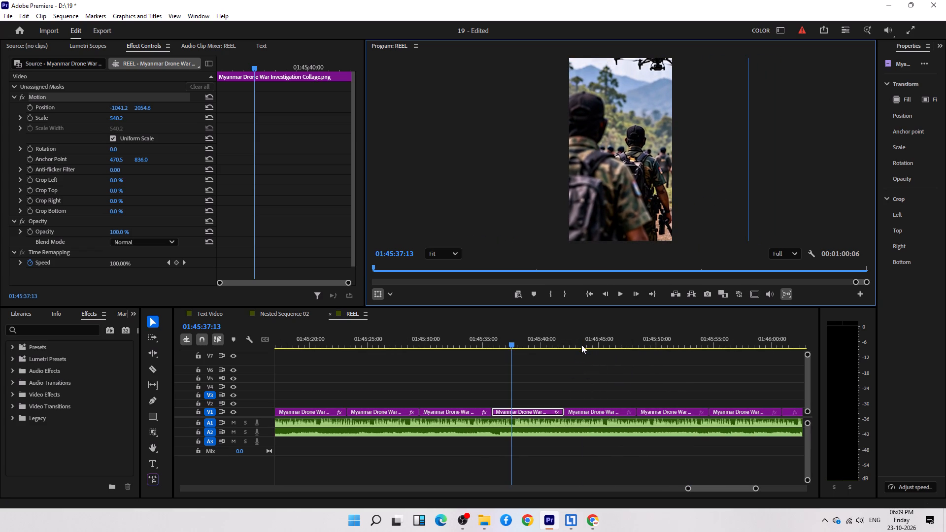
{"action": "left_click", "coordinate": [587, 342]}
{"action": "left_click_drag", "start_coordinate": [671, 150], "coordinate": [849, 142]}
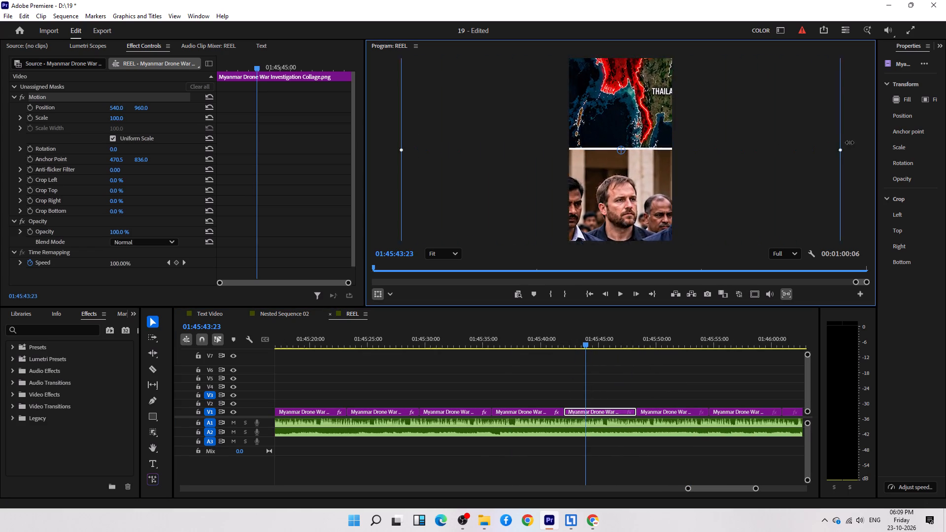
{"action": "left_click_drag", "start_coordinate": [849, 142], "coordinate": [852, 142]}
{"action": "left_click_drag", "start_coordinate": [690, 142], "coordinate": [818, 100]}
{"action": "left_click_drag", "start_coordinate": [730, 124], "coordinate": [734, 84]}
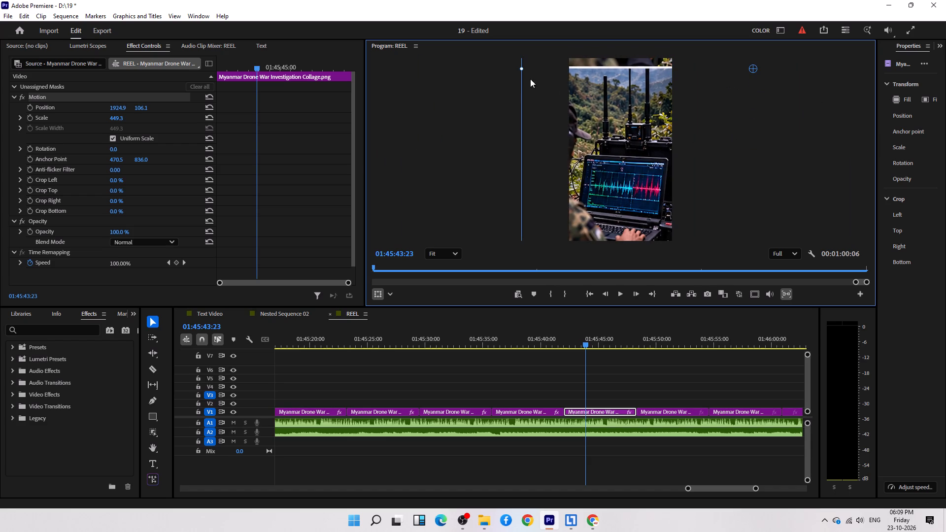
{"action": "left_click_drag", "start_coordinate": [519, 67], "coordinate": [446, 75]}
{"action": "left_click_drag", "start_coordinate": [697, 117], "coordinate": [745, 88]}
At 01:45:50:18, scale the eighth collage clip to about 560% and reposition it to fill the frame with the man escorted by NIA officers.
{"action": "left_click", "coordinate": [665, 340]}
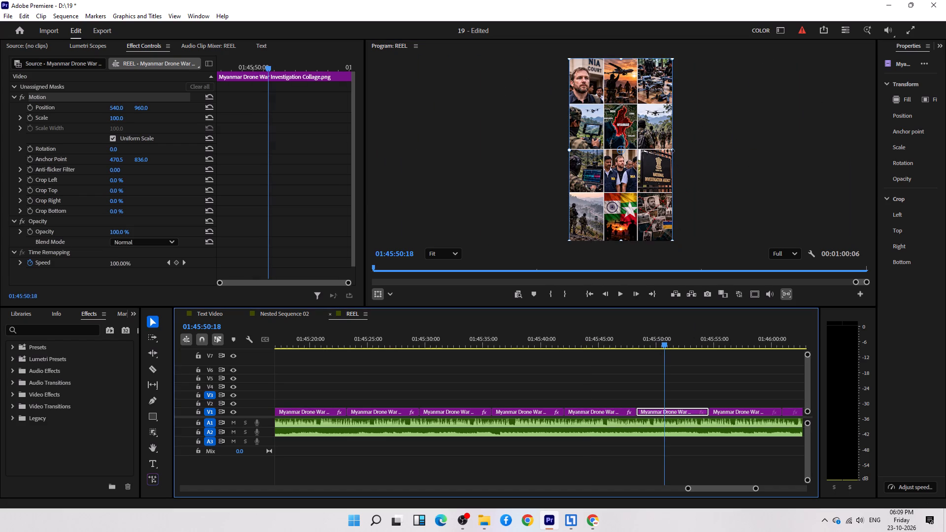
{"action": "left_click_drag", "start_coordinate": [670, 148], "coordinate": [839, 138]}
{"action": "left_click_drag", "start_coordinate": [744, 154], "coordinate": [737, 112]}
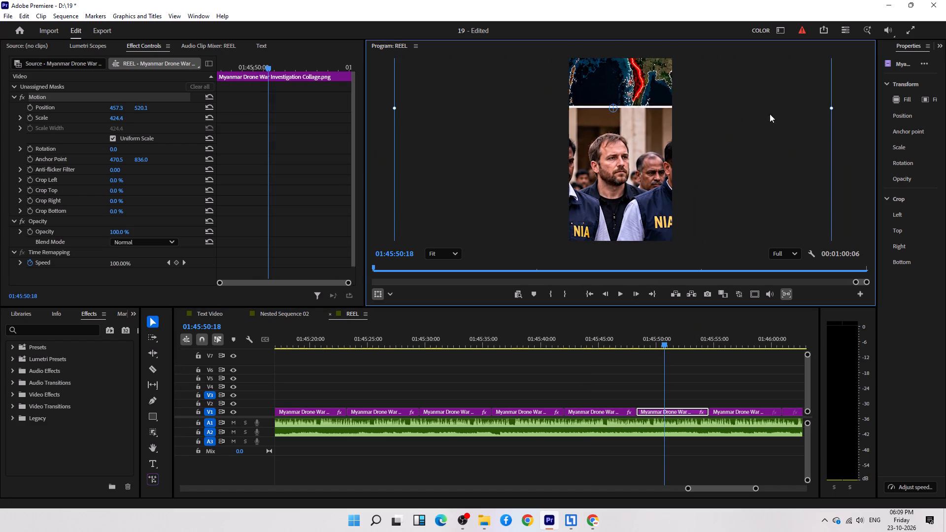
{"action": "left_click_drag", "start_coordinate": [830, 108], "coordinate": [901, 110]}
{"action": "left_click_drag", "start_coordinate": [739, 168], "coordinate": [750, 92]}
At 01:45:56:18, scale the ninth collage clip to about 481% and reposition it to fill the frame with the National Investigation Agency sign.
{"action": "scroll", "coordinate": [691, 374], "scroll_direction": "down", "scroll_amount": 11}
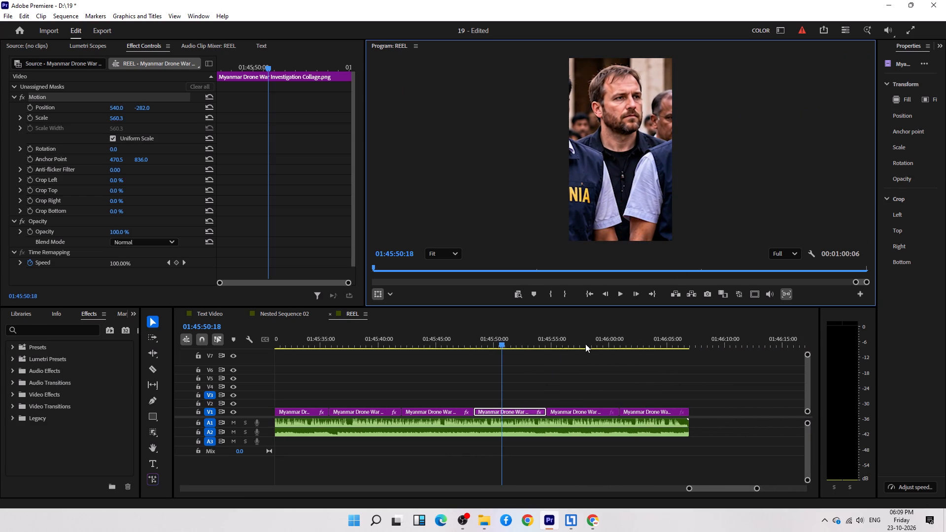
{"action": "left_click", "coordinate": [573, 335]}
{"action": "left_click_drag", "start_coordinate": [677, 149], "coordinate": [867, 151]}
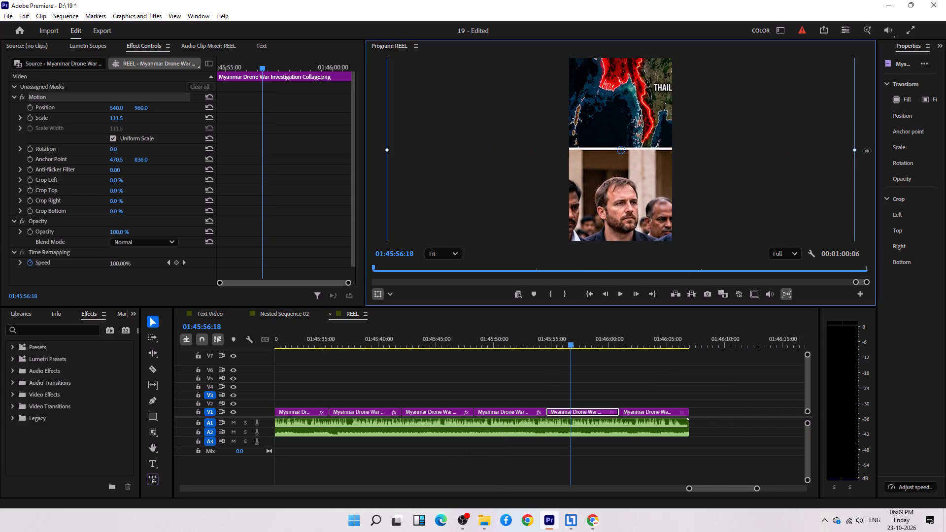
{"action": "left_click_drag", "start_coordinate": [867, 151], "coordinate": [868, 151]}
{"action": "left_click_drag", "start_coordinate": [770, 175], "coordinate": [623, 77]}
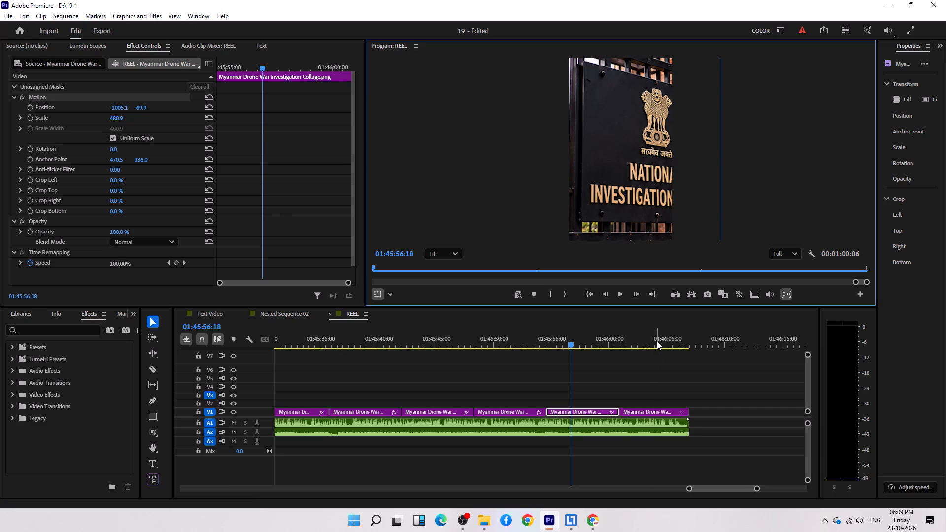
At 01:46:04:02, scale the tenth collage clip to about 596% and reposition it to fill the frame with the soldier and watchtower landscape.
{"action": "left_click", "coordinate": [657, 341]}
{"action": "left_click_drag", "start_coordinate": [670, 148], "coordinate": [927, 174]}
{"action": "left_click_drag", "start_coordinate": [690, 184], "coordinate": [699, 142]}
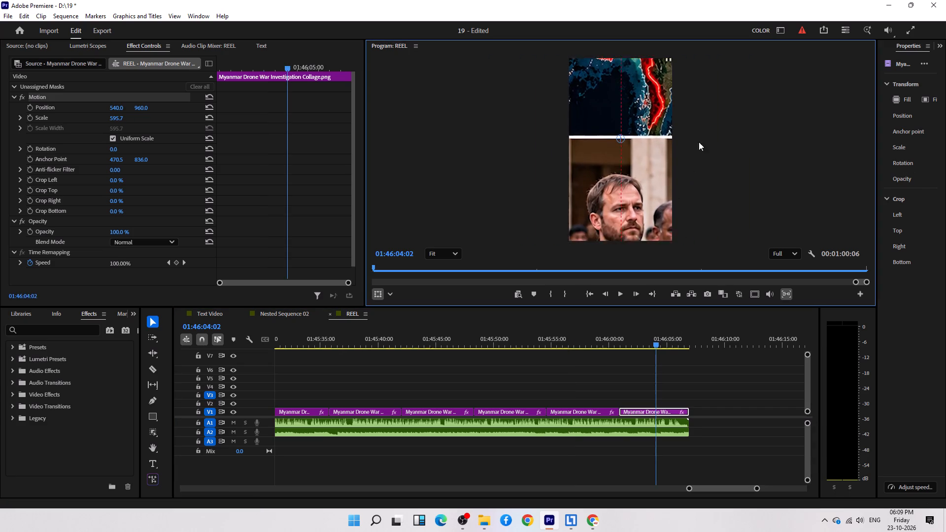
{"action": "left_click_drag", "start_coordinate": [699, 142], "coordinate": [838, 0]}
{"action": "left_click_drag", "start_coordinate": [709, 145], "coordinate": [733, 42]}
{"action": "left_click_drag", "start_coordinate": [684, 204], "coordinate": [693, 124]}
{"action": "left_click", "coordinate": [675, 371]}
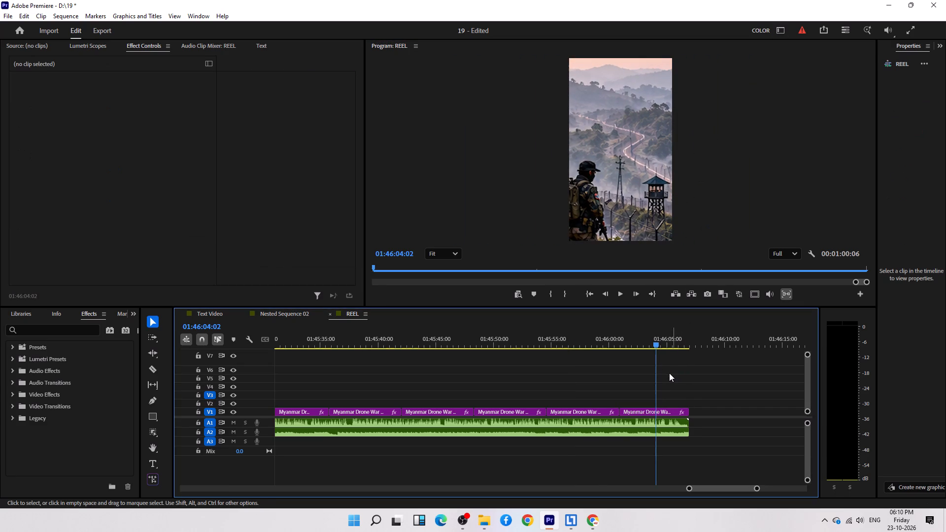
Copy the previous reel's two LOGO UNIT.png clips onto V3 and V4 above the Myanmar reel and extend them to its end.
{"action": "type", "text": "---"}
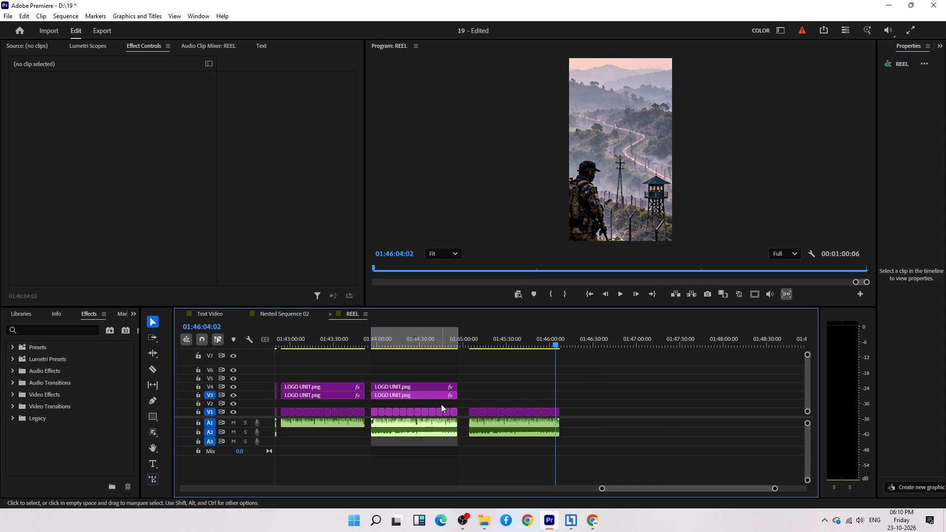
{"action": "left_click_drag", "start_coordinate": [469, 368], "coordinate": [412, 398]}
{"action": "left_click_drag", "start_coordinate": [408, 395], "coordinate": [513, 399], "text": "alt"}
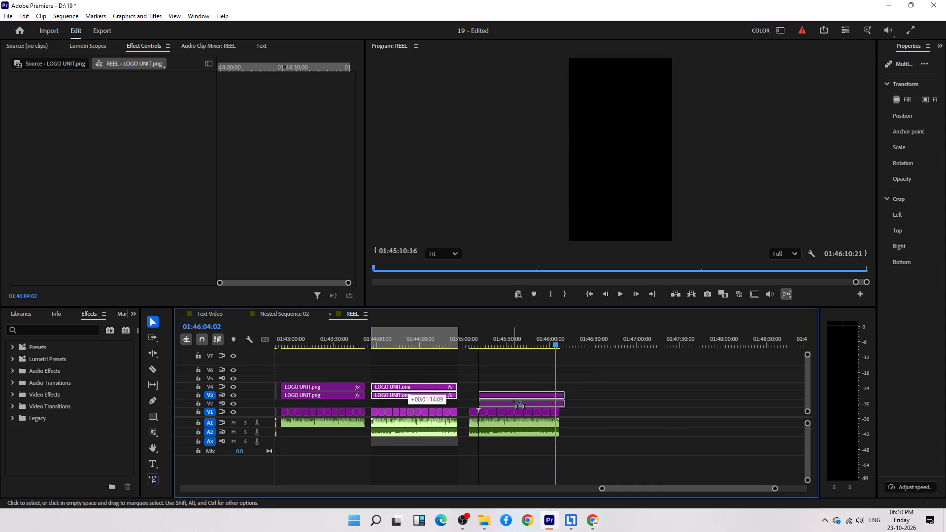
{"action": "left_click_drag", "start_coordinate": [513, 399], "coordinate": [507, 393], "text": "alt"}
{"action": "left_click_drag", "start_coordinate": [577, 373], "coordinate": [553, 394]}
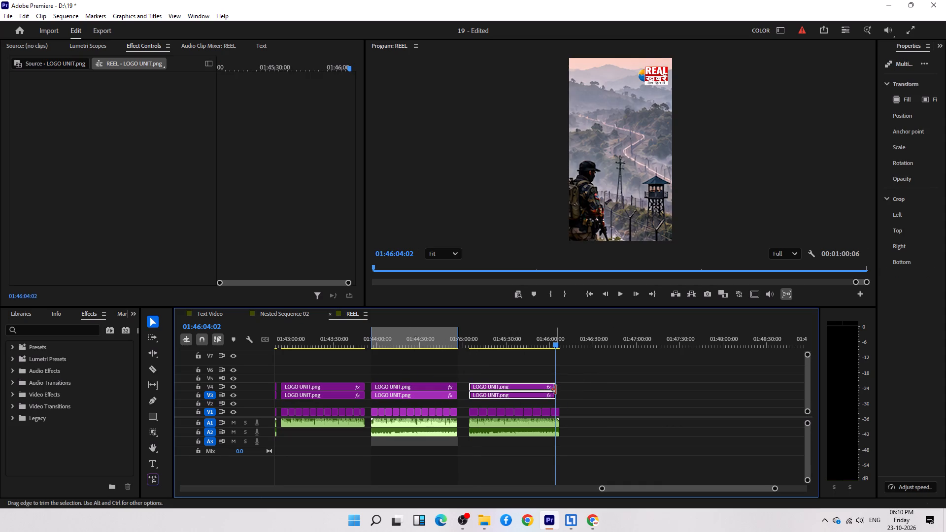
{"action": "left_click_drag", "start_coordinate": [555, 390], "coordinate": [564, 390]}
{"action": "left_click_drag", "start_coordinate": [565, 389], "coordinate": [560, 388]}
Select all video, logo and audio clips of the Myanmar reel and mark their span as the in-to-out range.
{"action": "left_click_drag", "start_coordinate": [612, 369], "coordinate": [510, 434]}
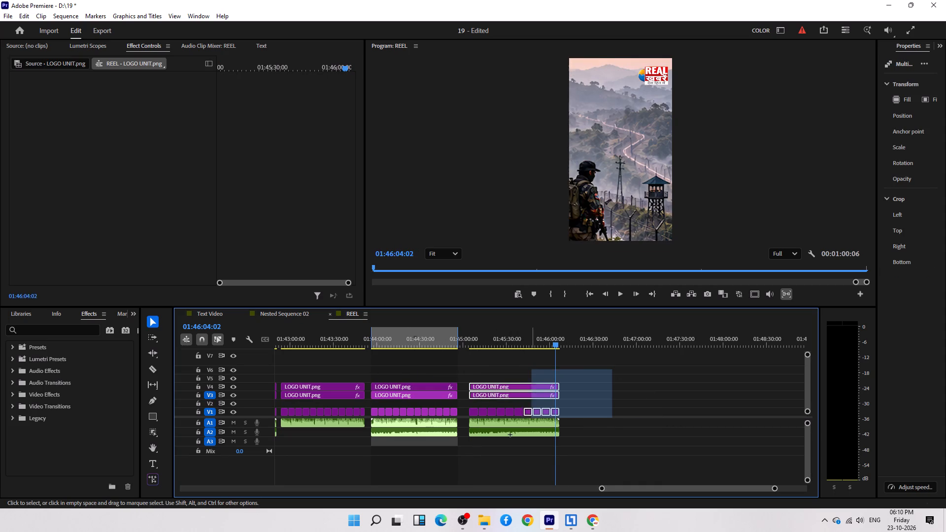
{"action": "left_click_drag", "start_coordinate": [510, 434], "coordinate": [468, 447]}
{"action": "key", "text": "slash"}
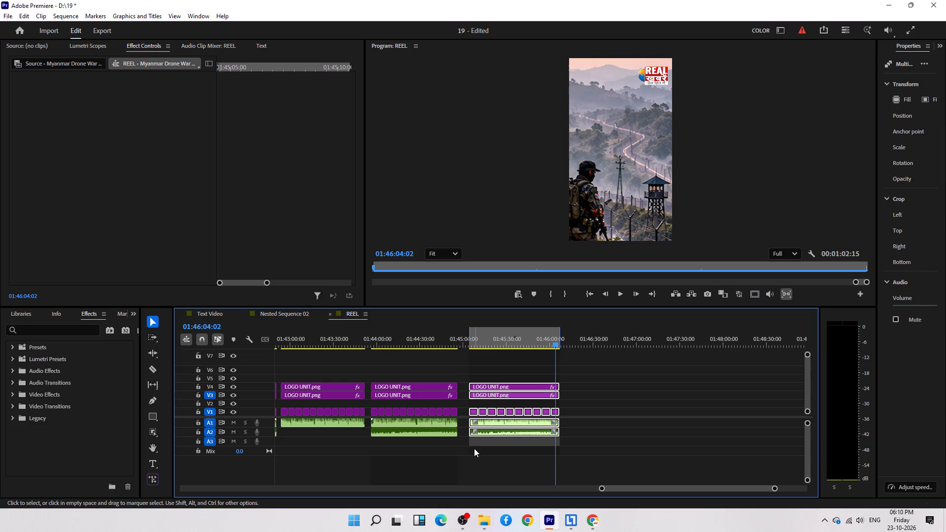
Open the export settings for the marked Myanmar reel range.
{"action": "key", "text": "ctrl+m"}
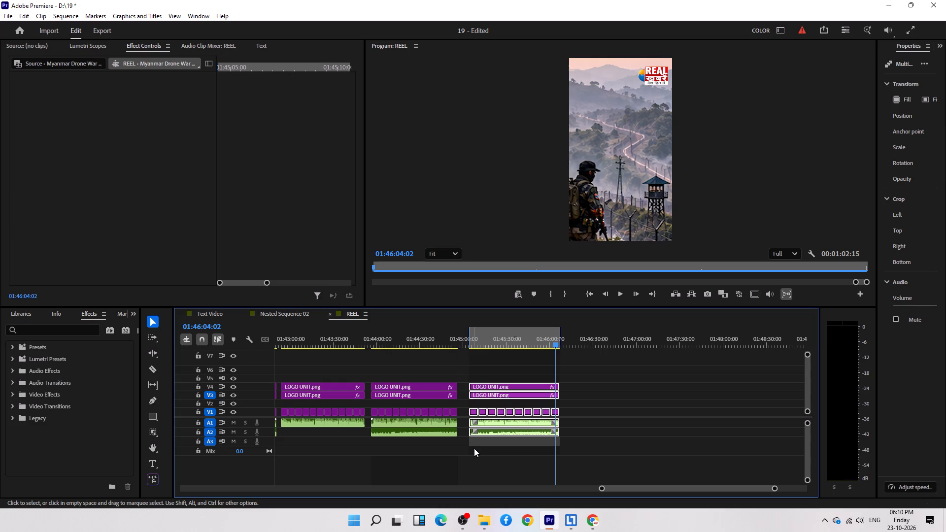
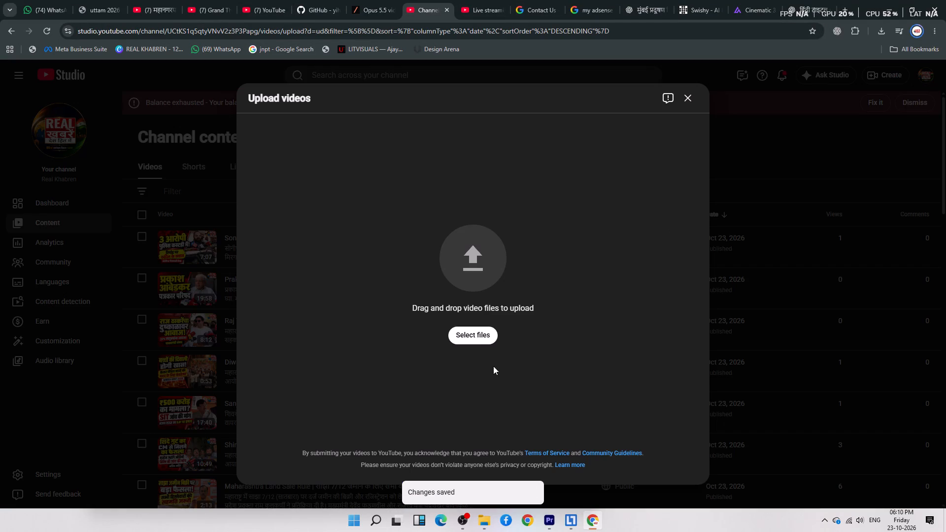
Choose REEL_11 from the OCT > 23 folder as the video to upload.
{"action": "left_click", "coordinate": [480, 336]}
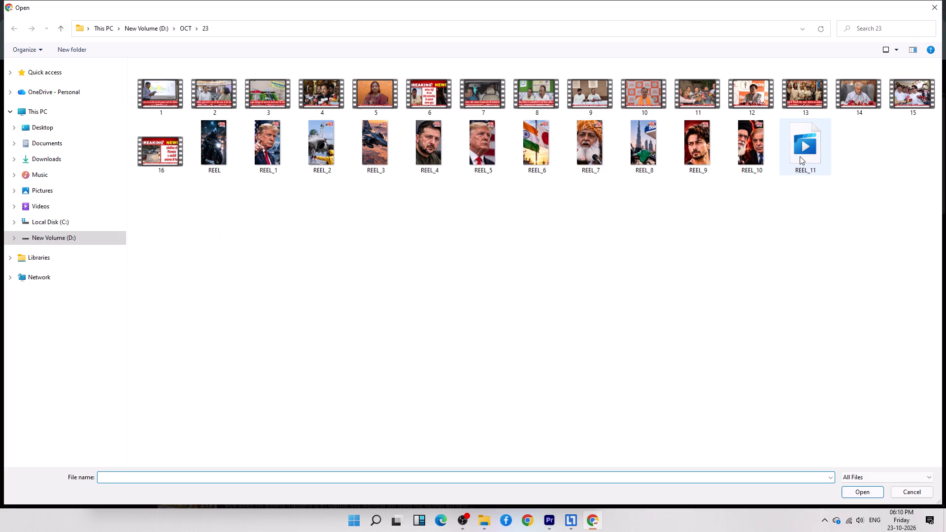
{"action": "double_click", "coordinate": [799, 155]}
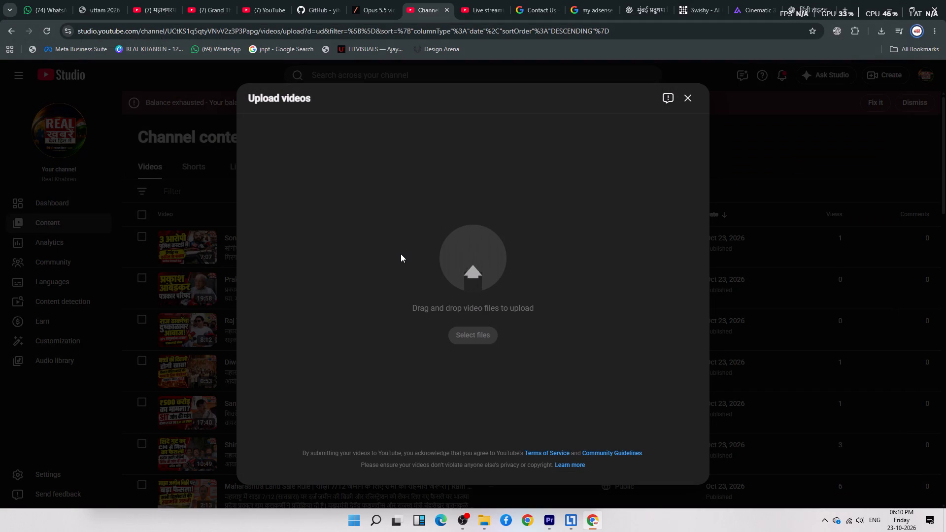
Replace the video title with "Myanmar Drone Training Case: Matthew VanDyke की NIA कोर्ट में पेशी | Foreign Network Probe".
{"action": "triple_click", "coordinate": [380, 202]}
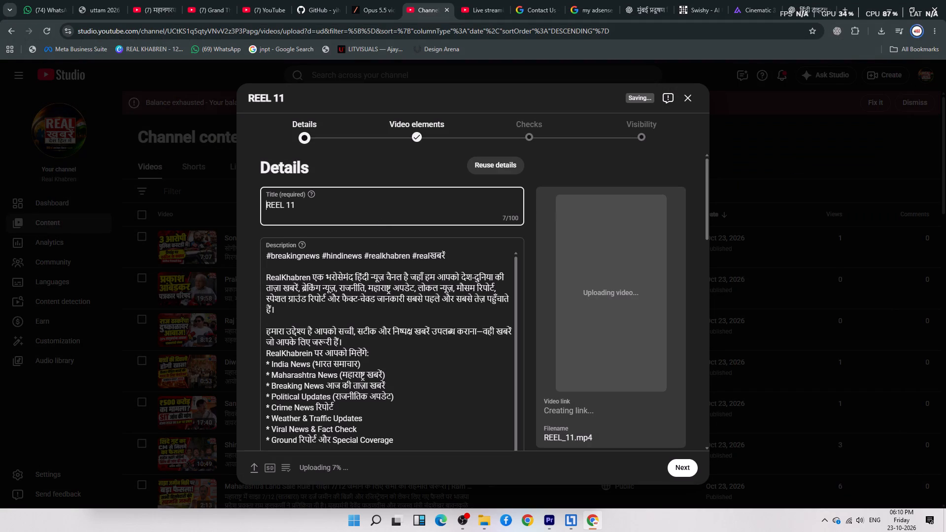
{"action": "key", "text": "ctrl+v"}
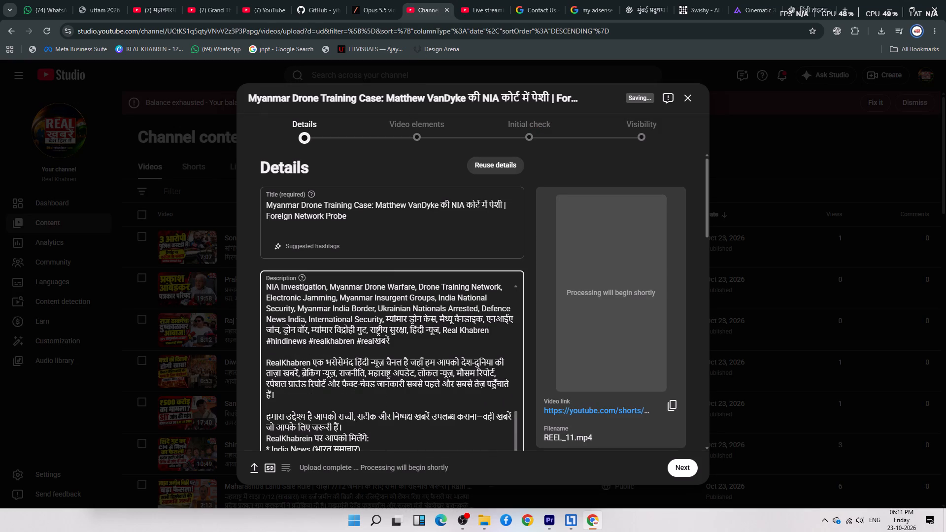
{"action": "key", "text": "Return"}
{"action": "key", "text": "Return"}
{"action": "key", "text": "Return"}
Set the video's audience to "No, it's not made for kids".
{"action": "scroll", "coordinate": [564, 376], "scroll_direction": "down", "scroll_amount": 8}
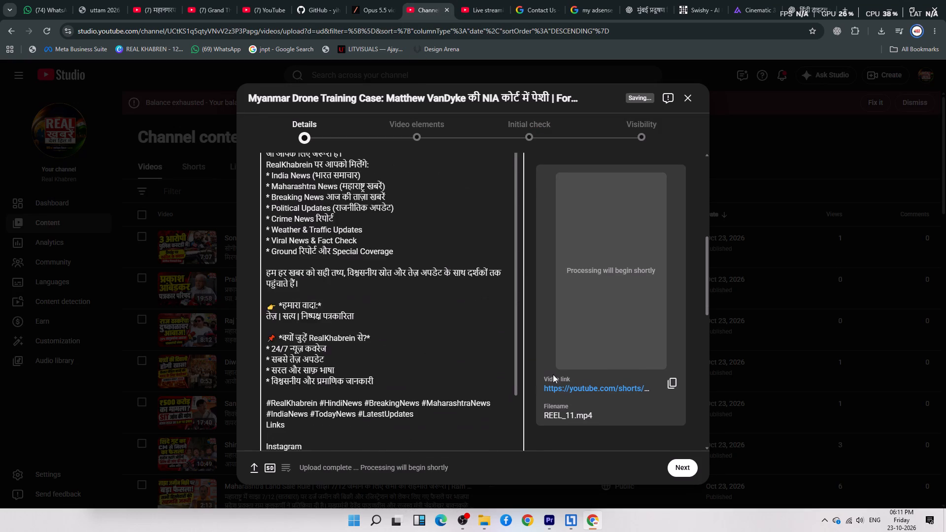
{"action": "scroll", "coordinate": [553, 374], "scroll_direction": "down", "scroll_amount": 3}
{"action": "scroll", "coordinate": [444, 355], "scroll_direction": "down", "scroll_amount": 6}
{"action": "left_click", "coordinate": [305, 352]}
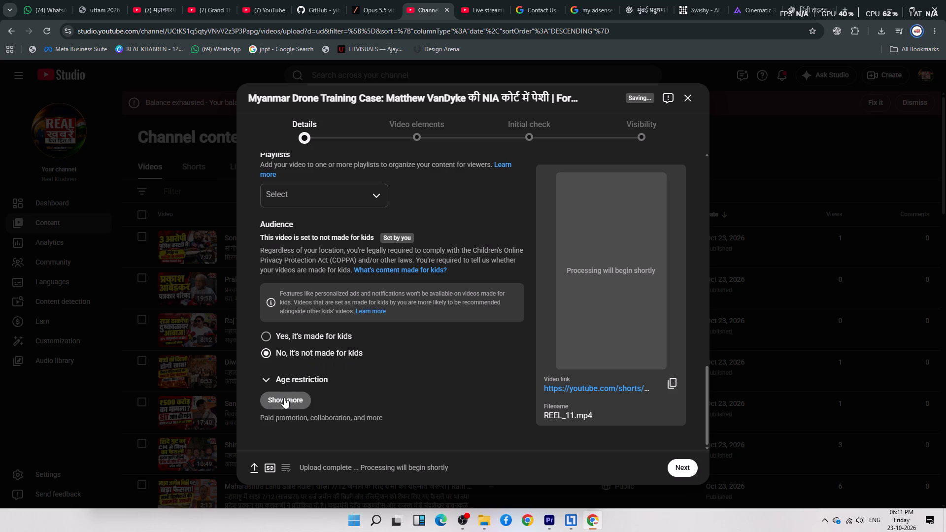
Expand the additional video details and go to the tags and language settings.
{"action": "left_click", "coordinate": [284, 398]}
{"action": "scroll", "coordinate": [416, 359], "scroll_direction": "down", "scroll_amount": 16}
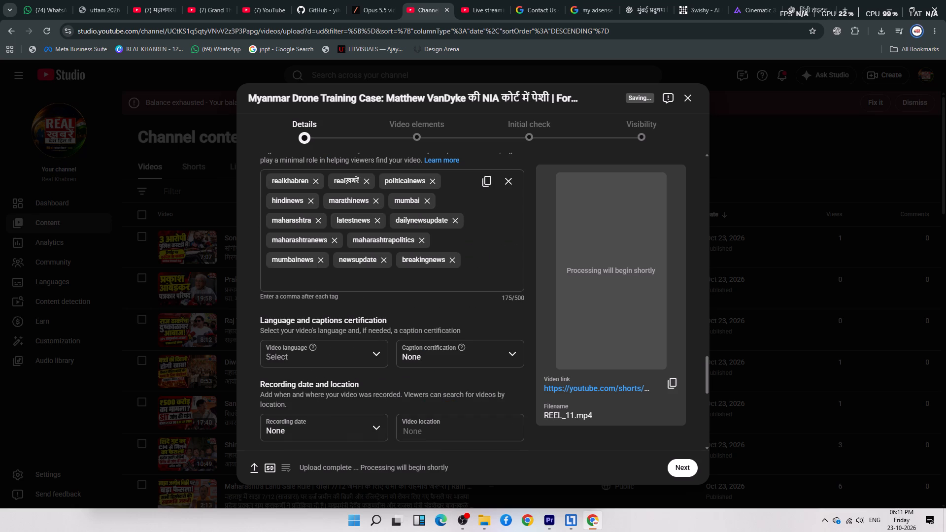
Add the copied Myanmar case SEO tags after the channel's default tags in the video's tags.
{"action": "left_click", "coordinate": [309, 288]}
{"action": "key", "text": "ctrl+v"}
Remove the trailing tags from म्यांमार ड्रोन केस through Real Khabren, keeping International Security as the last tag.
{"action": "scroll", "coordinate": [423, 367], "scroll_direction": "down", "scroll_amount": 3}
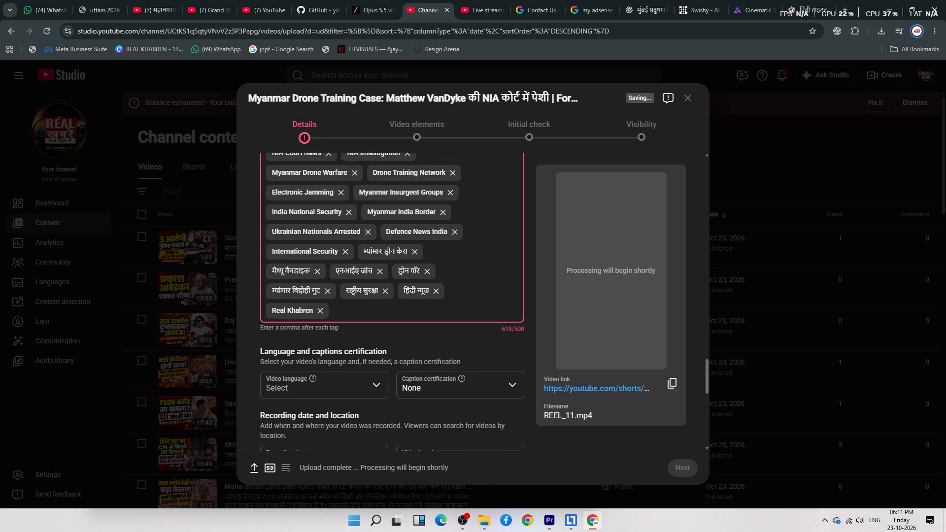
{"action": "double_click", "coordinate": [437, 290]}
{"action": "left_click", "coordinate": [450, 289]}
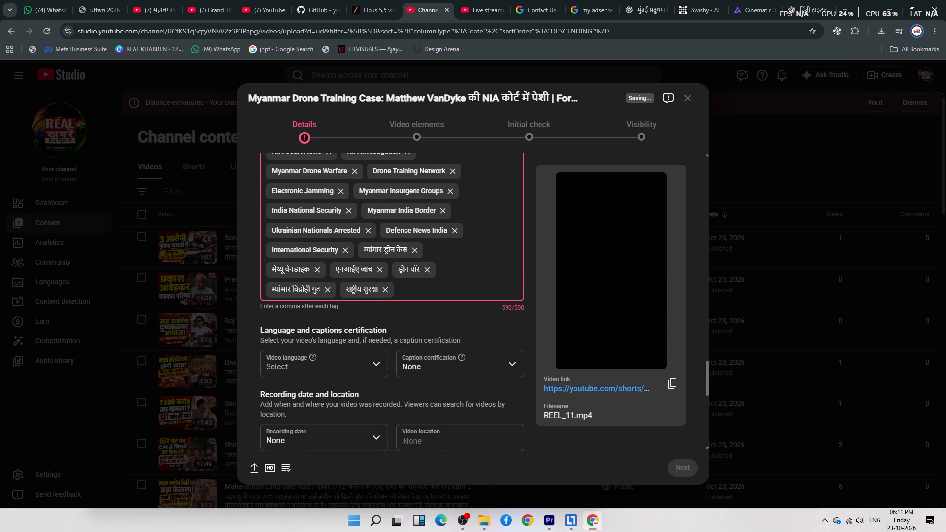
{"action": "left_click", "coordinate": [382, 290]}
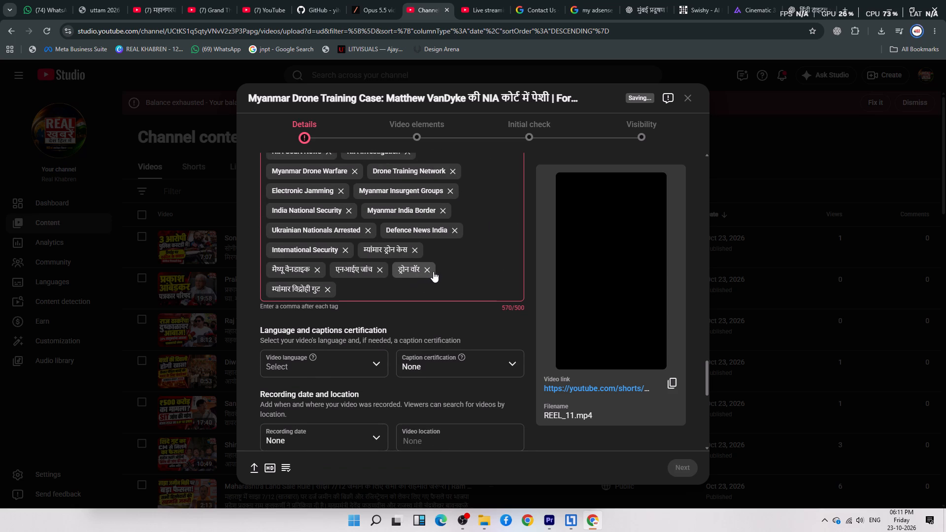
{"action": "left_click", "coordinate": [427, 272]}
{"action": "left_click", "coordinate": [452, 267]}
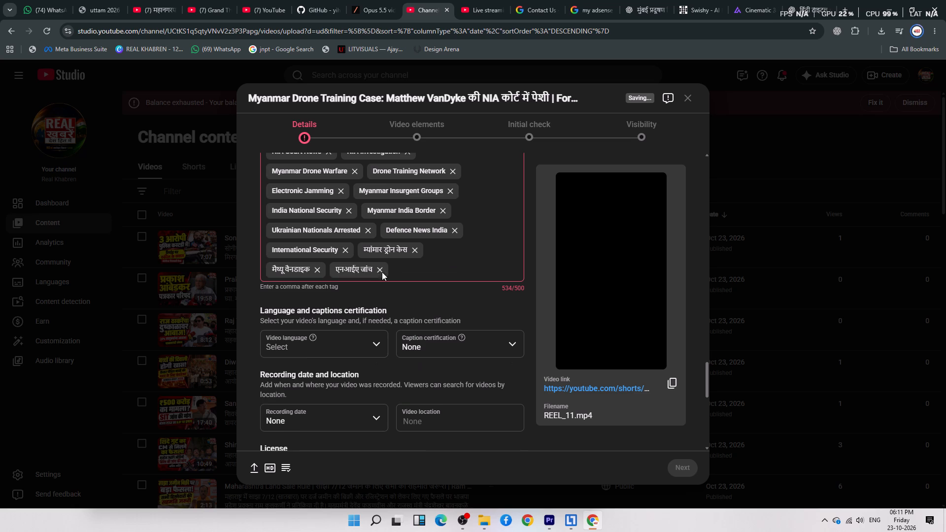
{"action": "left_click", "coordinate": [377, 274]}
{"action": "left_click", "coordinate": [319, 271]}
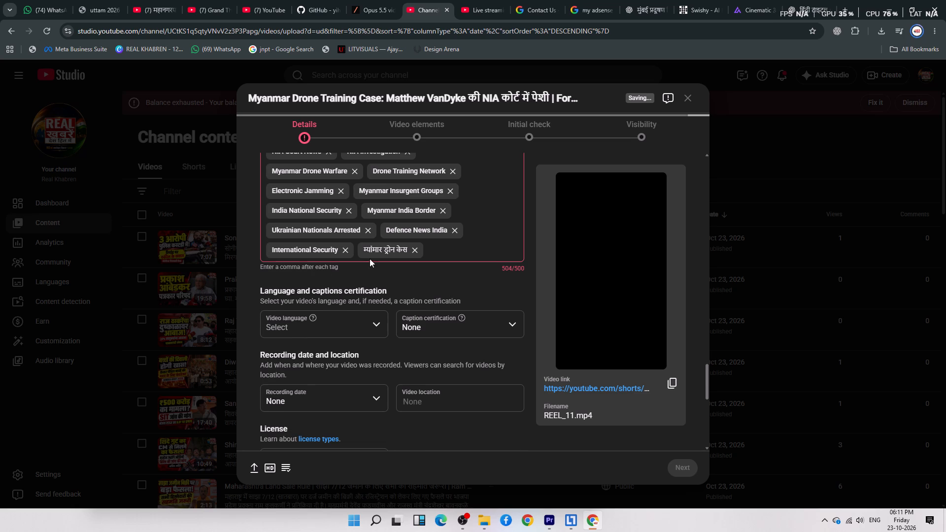
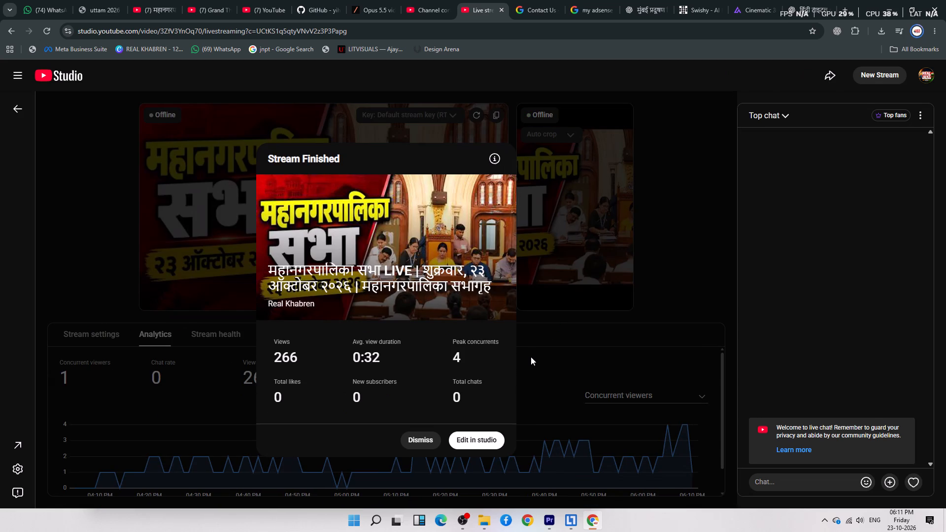
Dismiss the finished live stream's summary and close the browser window.
{"action": "left_click", "coordinate": [423, 437]}
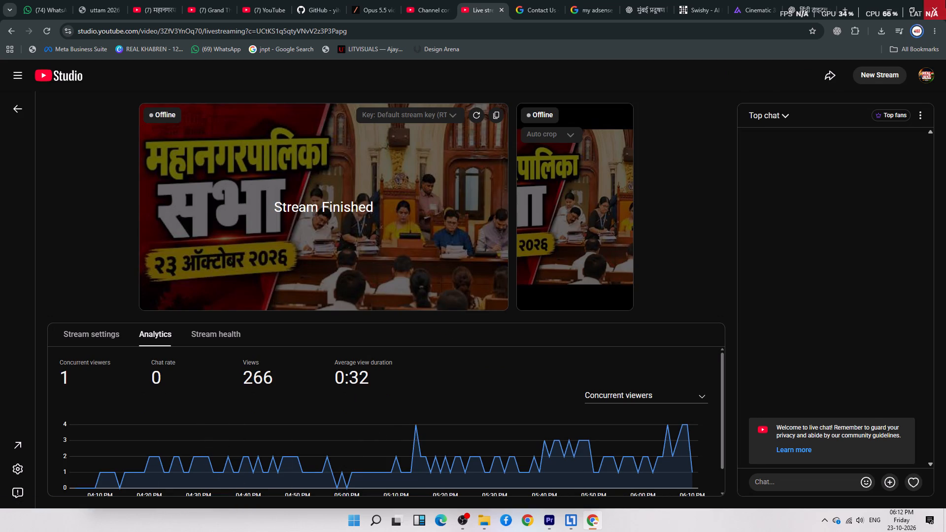
{"action": "left_click", "coordinate": [945, 0]}
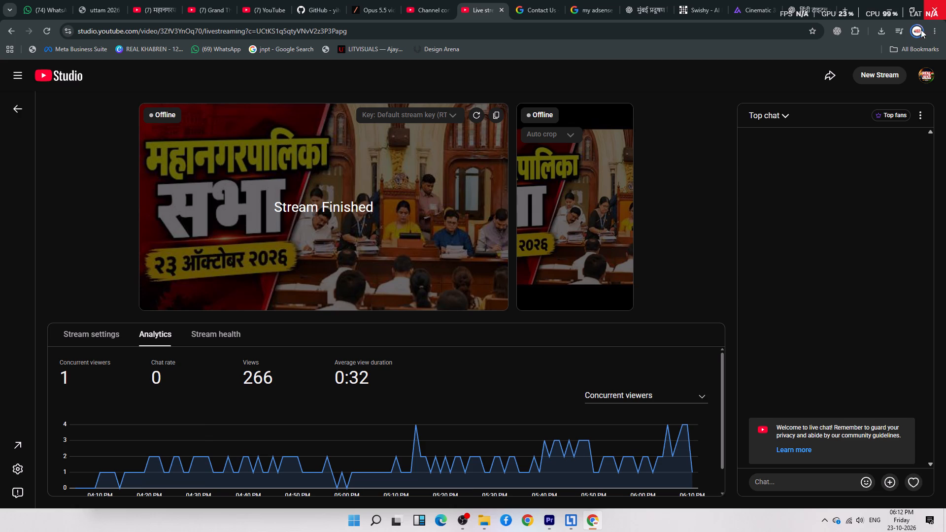
Save the project 19.prproj in Premiere.
{"action": "key", "text": "ctrl+s"}
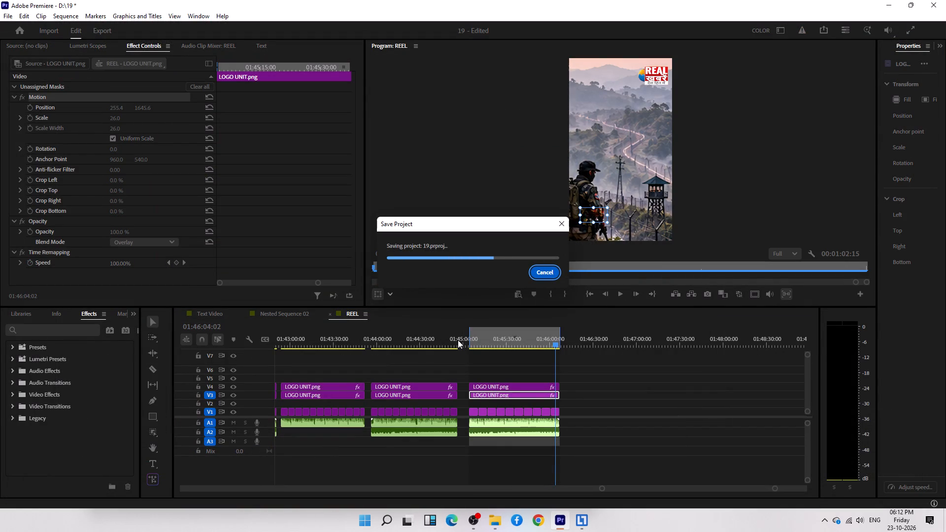
Close Premiere once project 19 has been saved.
{"action": "left_click", "coordinate": [945, 0]}
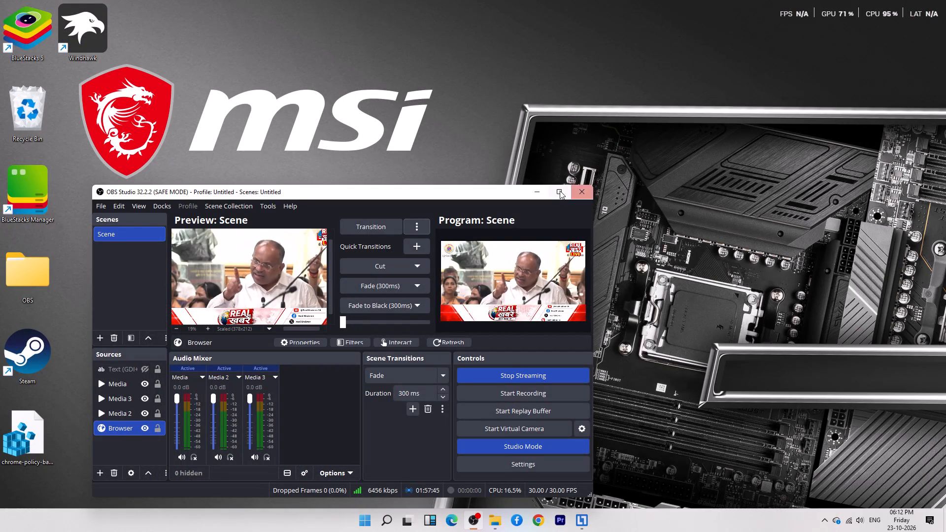
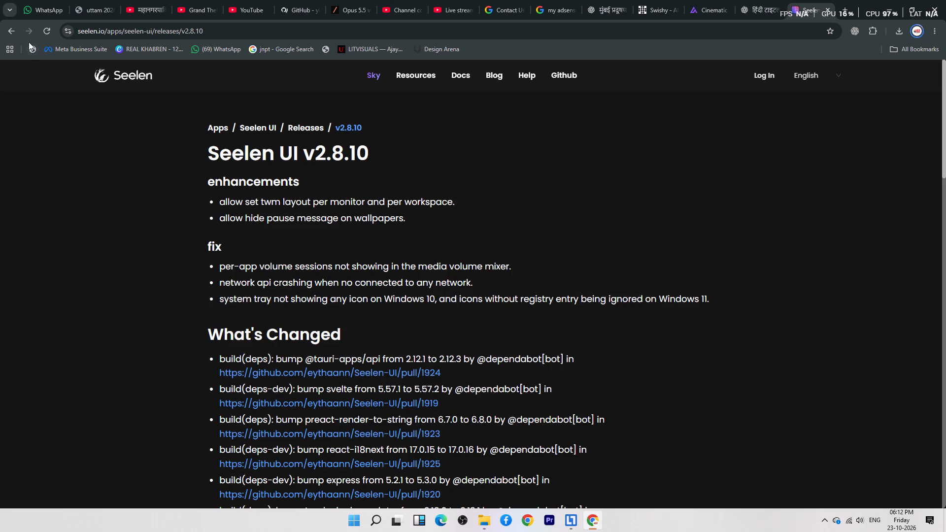
Check the Seelen UI v2.8.10 release page and its linked GitHub pull request 1924 for an installer.
{"action": "left_click", "coordinate": [13, 23]}
{"action": "left_click", "coordinate": [474, 422]}
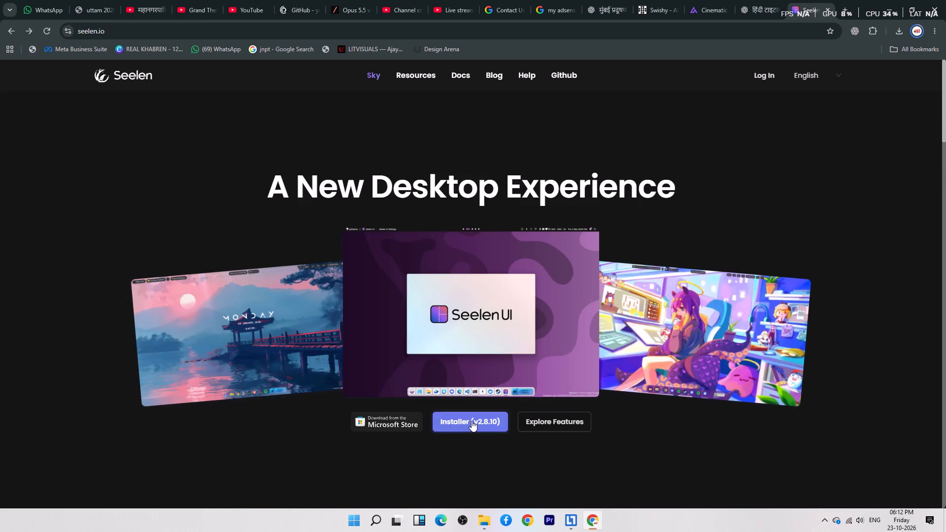
{"action": "left_click", "coordinate": [294, 372]}
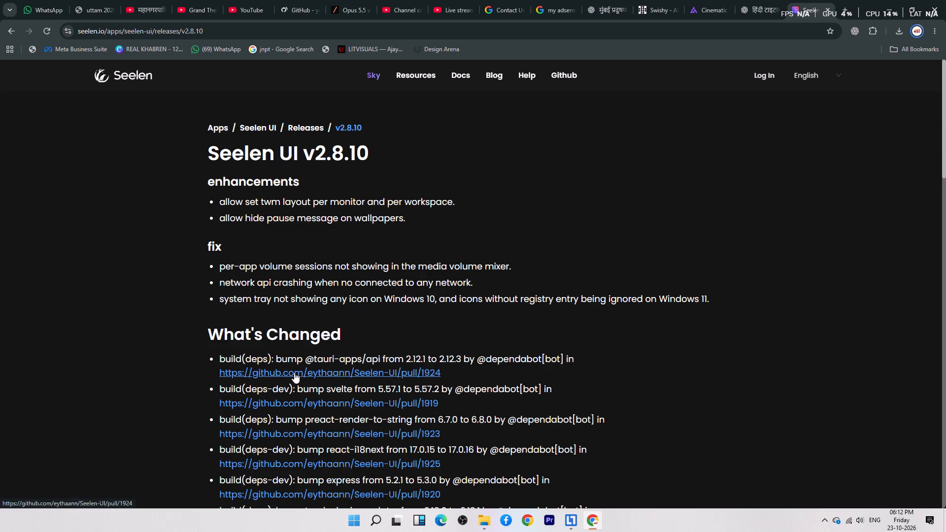
{"action": "left_click", "coordinate": [540, 123]}
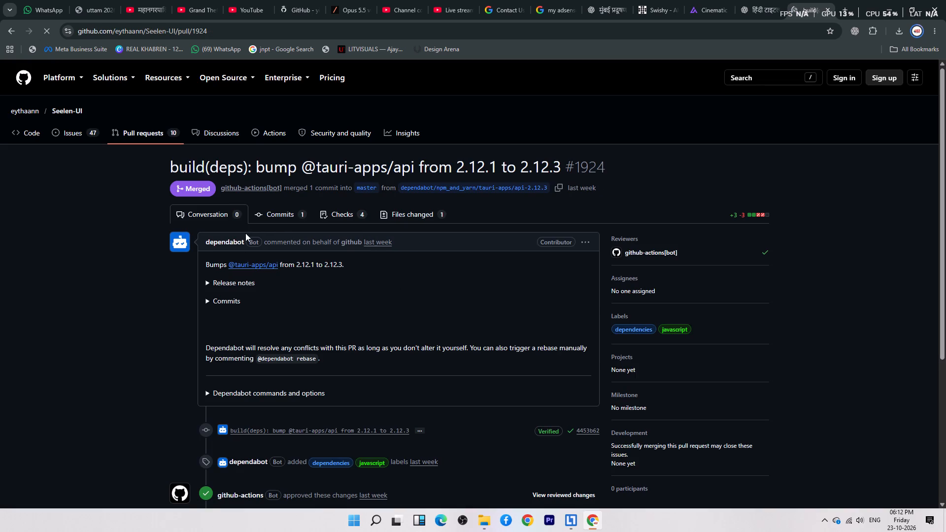
{"action": "scroll", "coordinate": [299, 296], "scroll_direction": "down", "scroll_amount": 3}
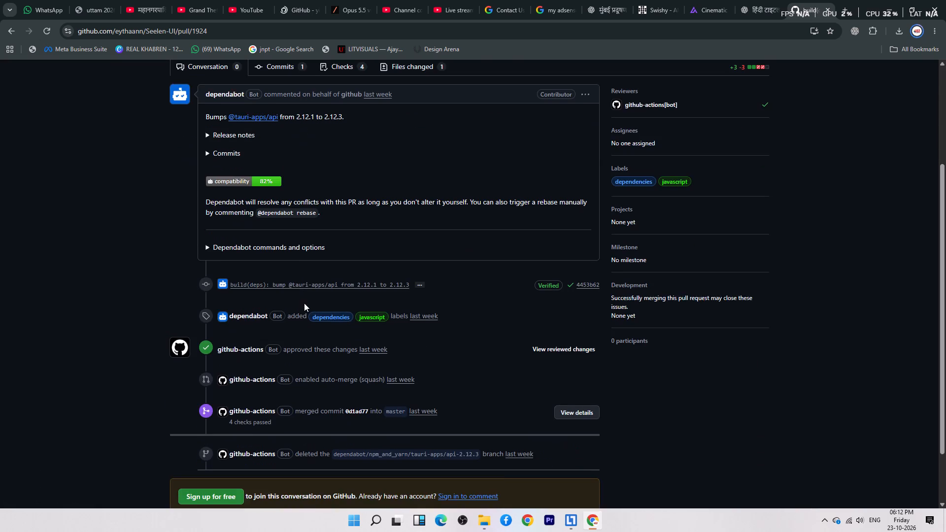
{"action": "scroll", "coordinate": [304, 303], "scroll_direction": "down", "scroll_amount": 4}
{"action": "scroll", "coordinate": [441, 395], "scroll_direction": "up", "scroll_amount": 1}
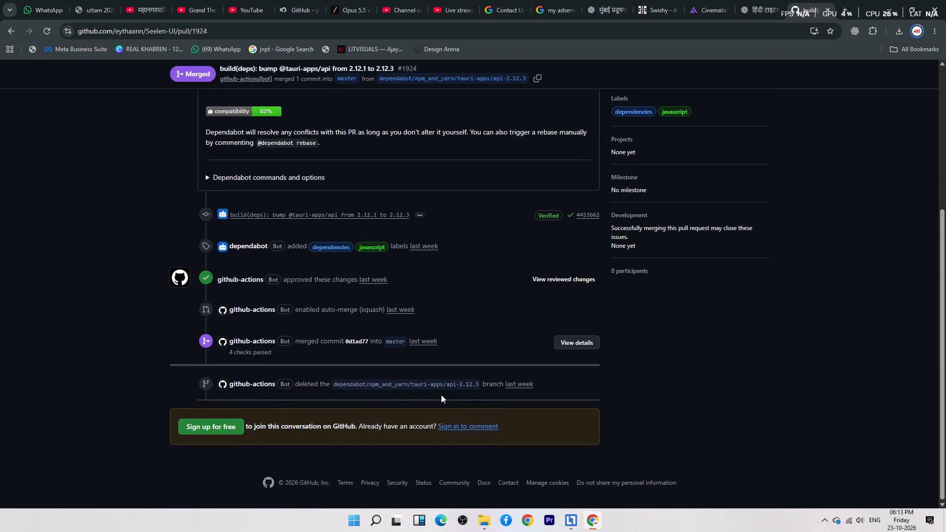
{"action": "scroll", "coordinate": [441, 395], "scroll_direction": "up", "scroll_amount": 3}
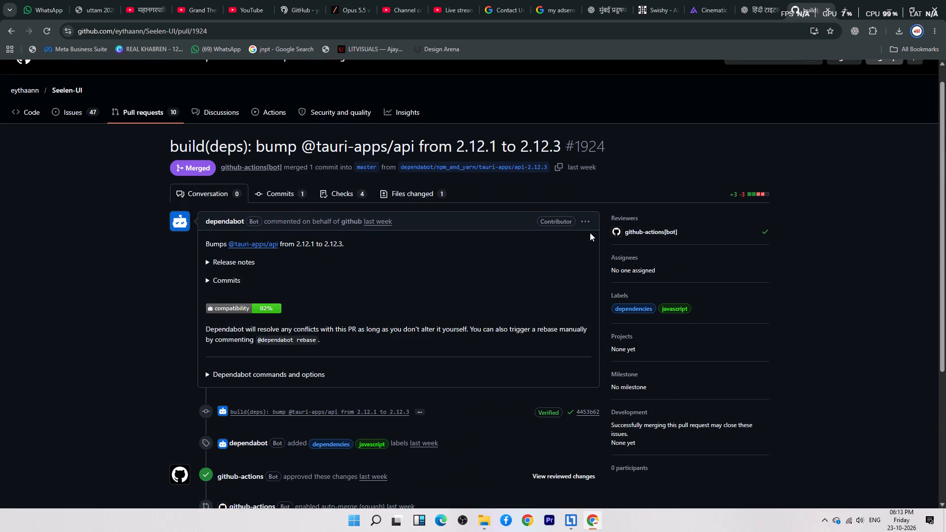
Return to the "seelen ui" search results and download the Seelen UI installer from its Microsoft Store page.
{"action": "double_click", "coordinate": [4, 34]}
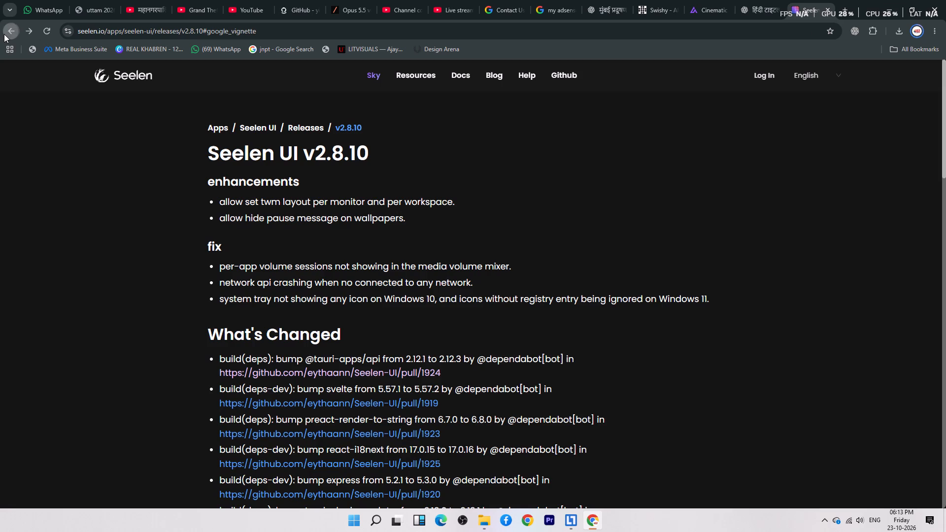
{"action": "left_click", "coordinate": [12, 29]}
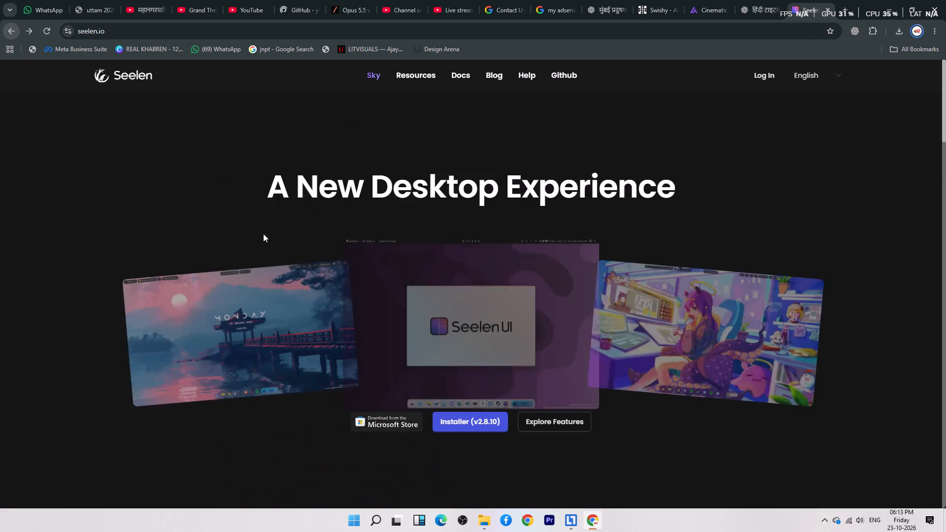
{"action": "left_click", "coordinate": [7, 28]}
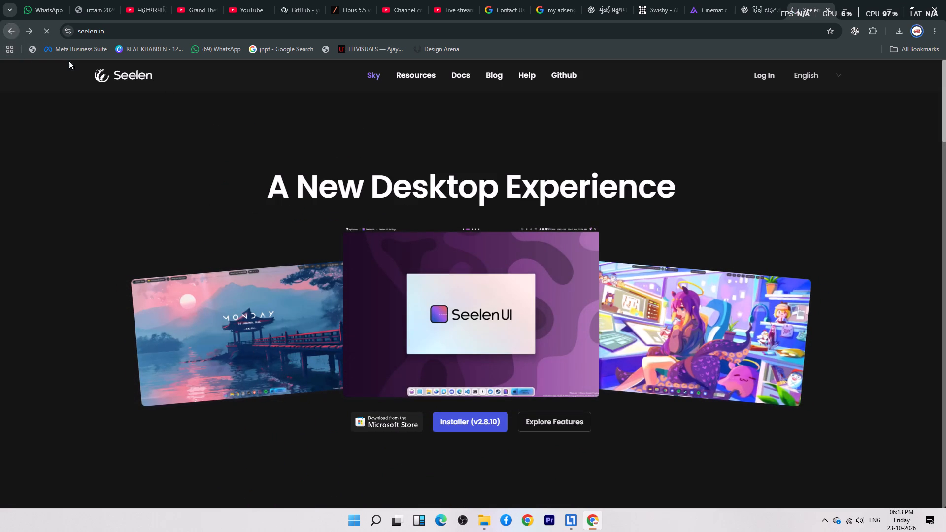
{"action": "scroll", "coordinate": [246, 296], "scroll_direction": "down", "scroll_amount": 5}
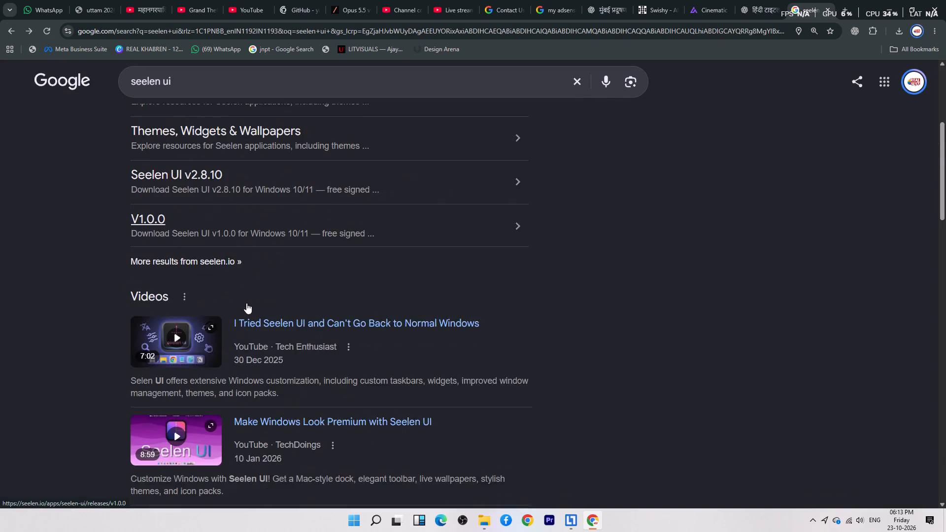
{"action": "scroll", "coordinate": [246, 303], "scroll_direction": "down", "scroll_amount": 10}
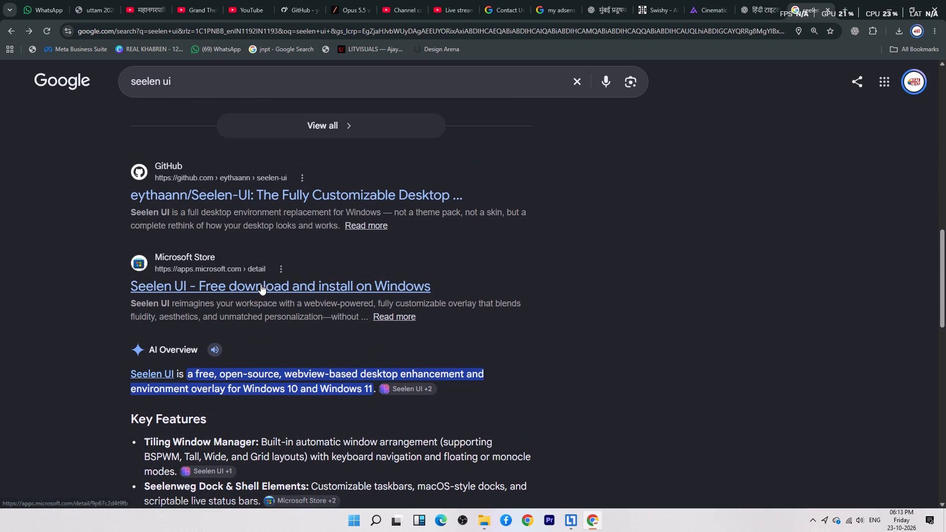
{"action": "left_click", "coordinate": [255, 288]}
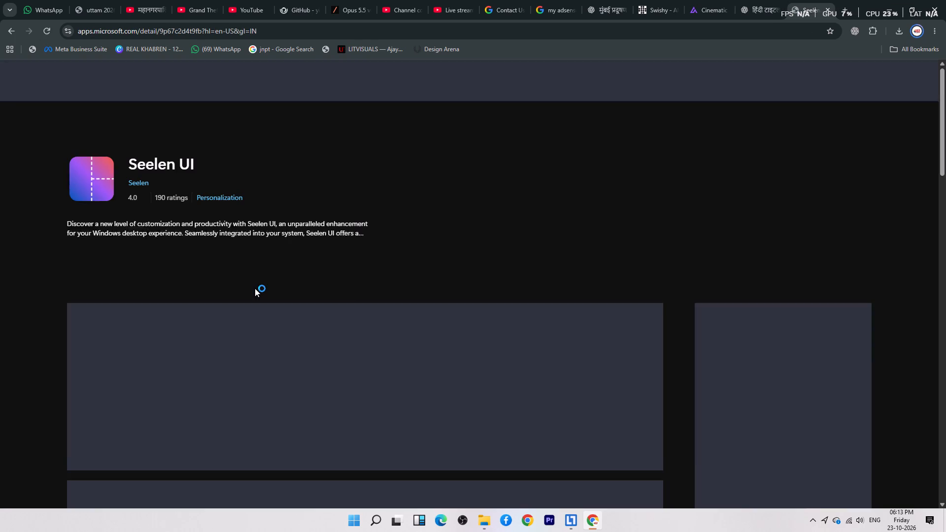
{"action": "left_click", "coordinate": [87, 252]}
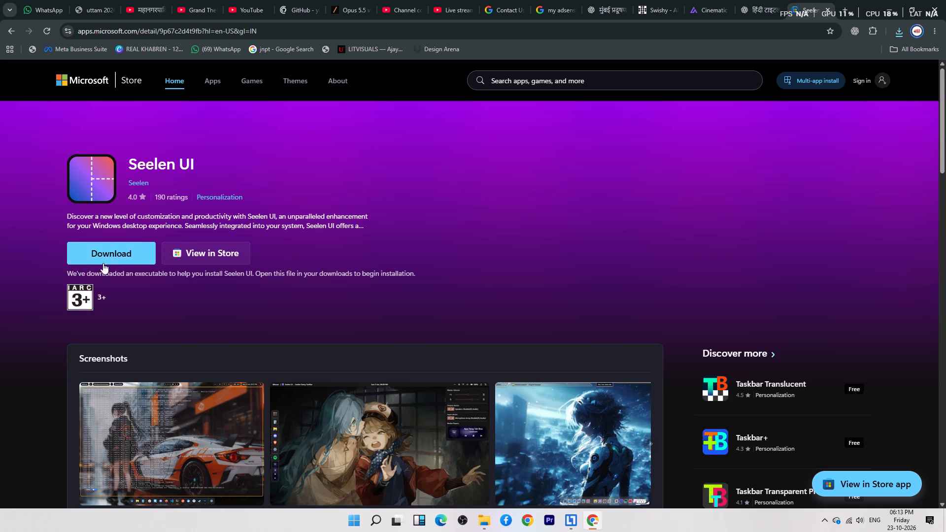
{"action": "left_click", "coordinate": [98, 251]}
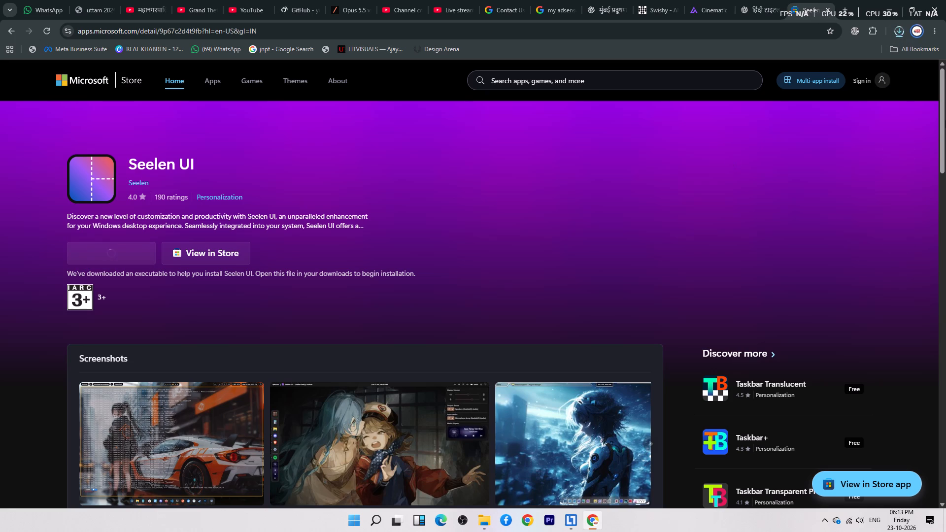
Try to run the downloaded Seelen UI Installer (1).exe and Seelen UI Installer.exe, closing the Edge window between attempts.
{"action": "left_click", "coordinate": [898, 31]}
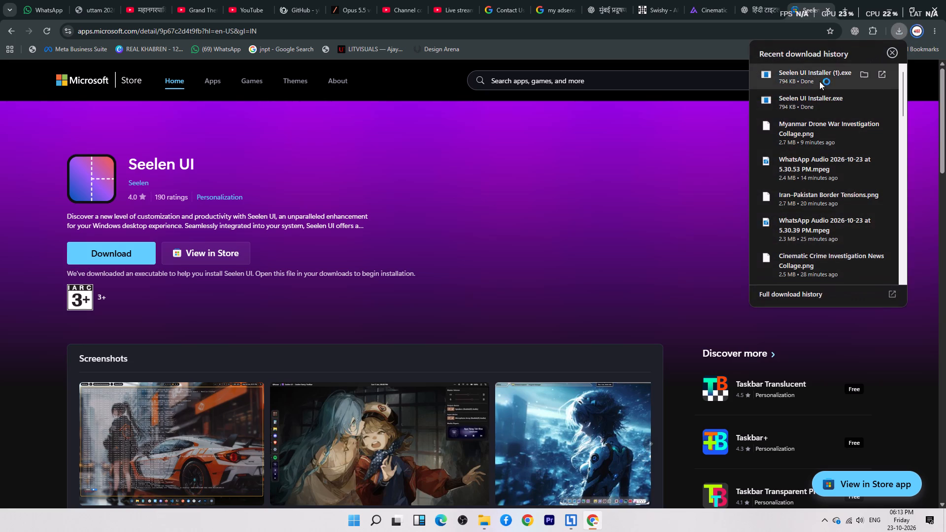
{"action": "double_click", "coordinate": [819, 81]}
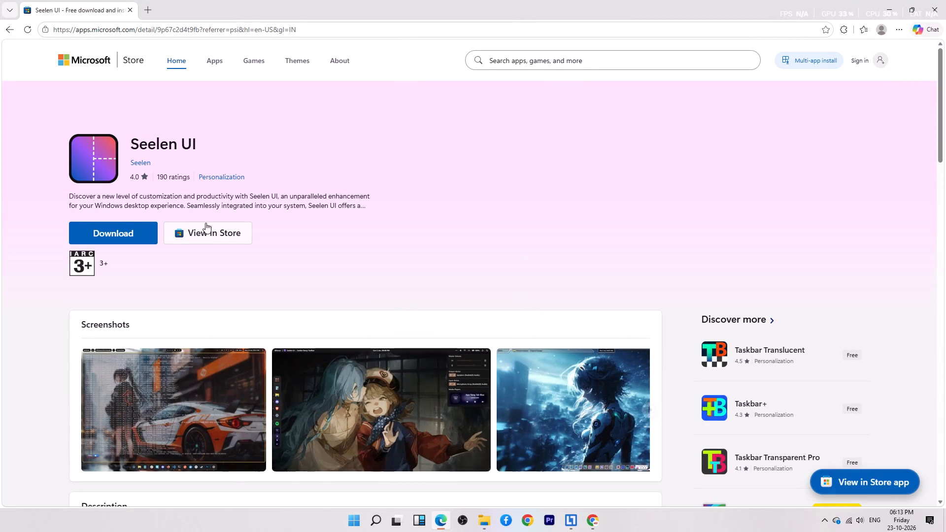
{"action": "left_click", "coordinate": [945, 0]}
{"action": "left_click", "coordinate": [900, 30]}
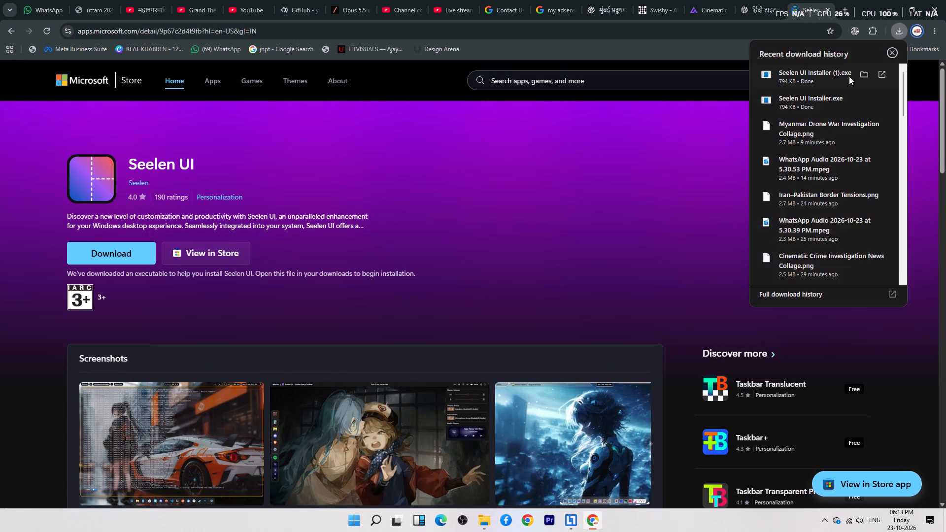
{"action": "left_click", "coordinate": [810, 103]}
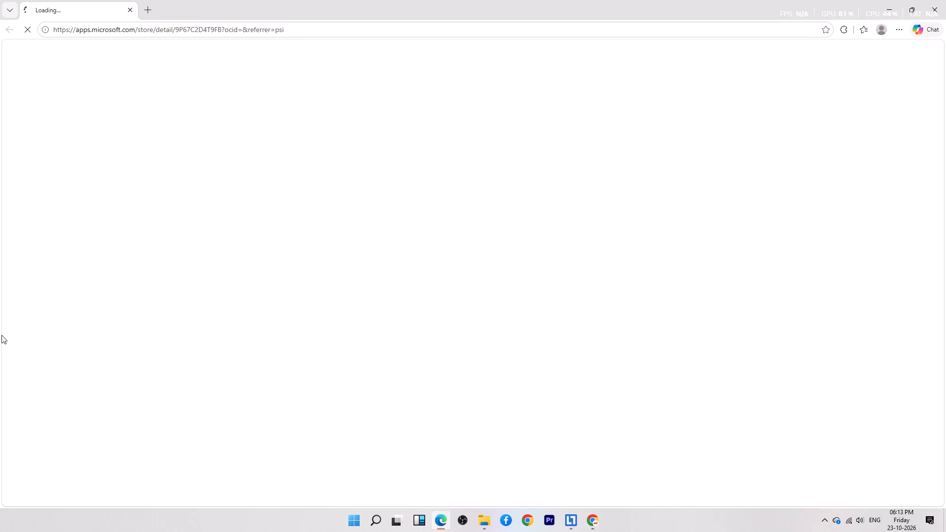
Download the Seelen UI installer again in Edge, try to run it, and close the installer window.
{"action": "left_click", "coordinate": [121, 239]}
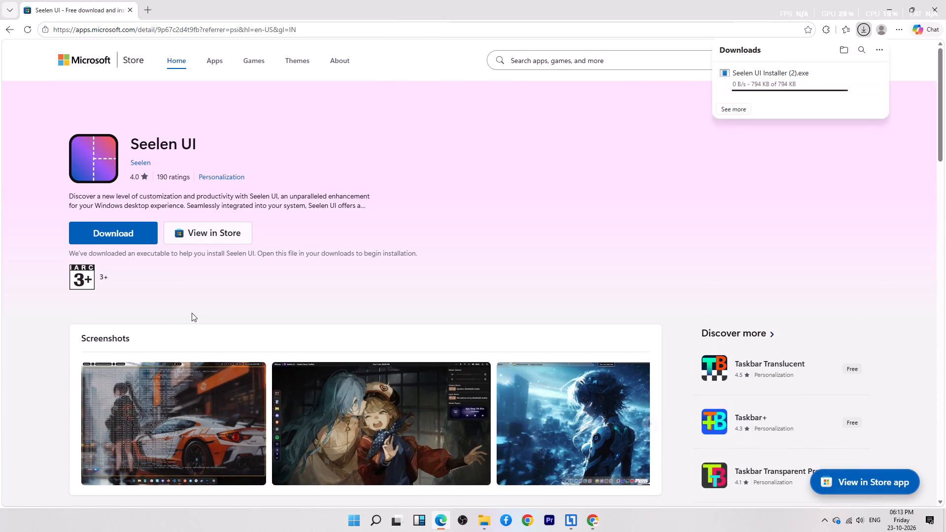
{"action": "left_click", "coordinate": [753, 85]}
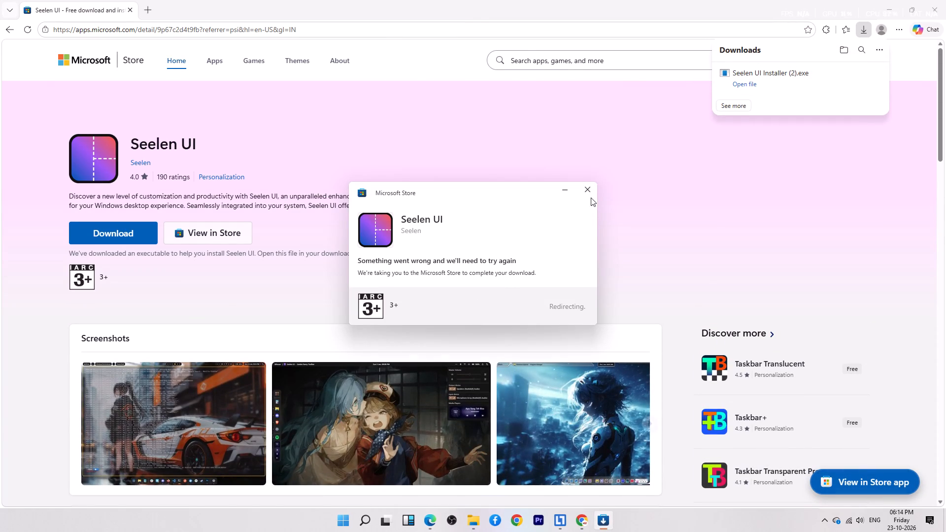
{"action": "left_click", "coordinate": [591, 194]}
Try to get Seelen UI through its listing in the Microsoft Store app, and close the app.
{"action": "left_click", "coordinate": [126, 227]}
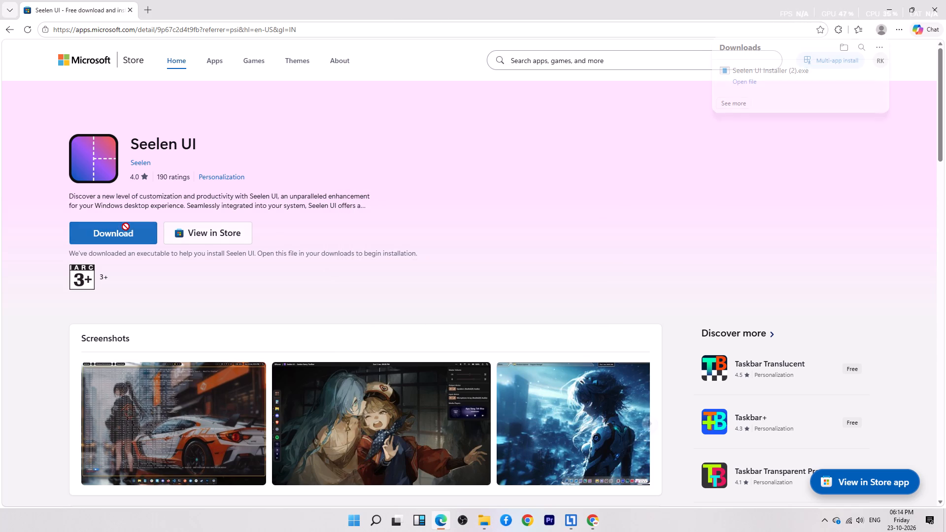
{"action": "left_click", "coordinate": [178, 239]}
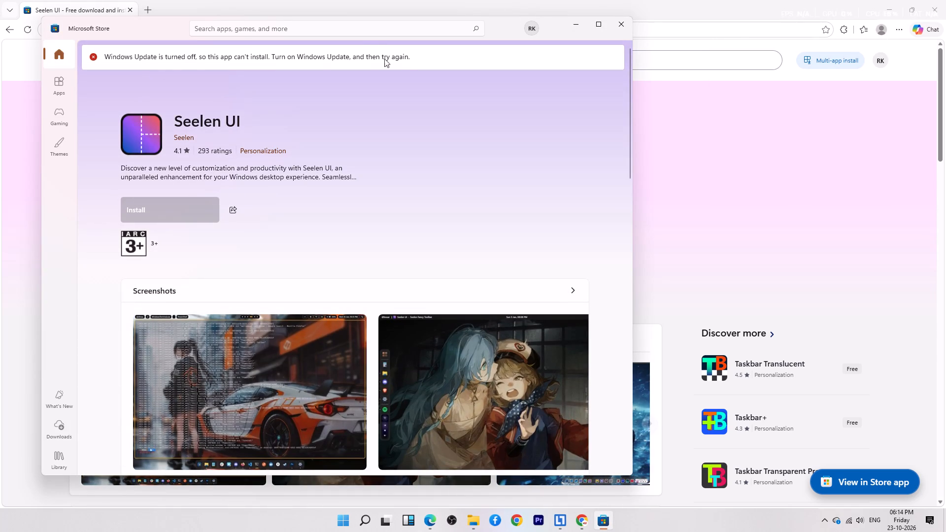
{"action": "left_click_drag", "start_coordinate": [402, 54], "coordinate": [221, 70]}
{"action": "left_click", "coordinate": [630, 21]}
Close the Edge and Chrome windows.
{"action": "left_click", "coordinate": [945, 0]}
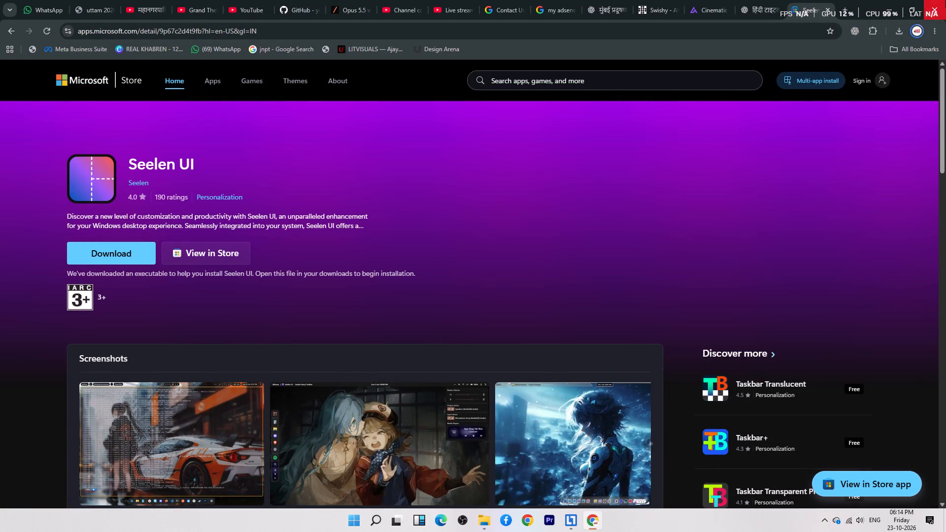
{"action": "left_click", "coordinate": [945, 0]}
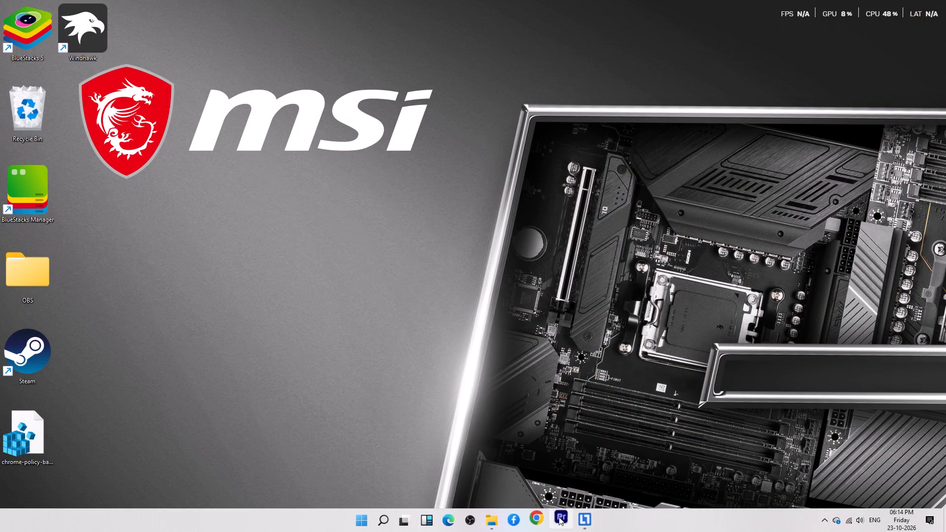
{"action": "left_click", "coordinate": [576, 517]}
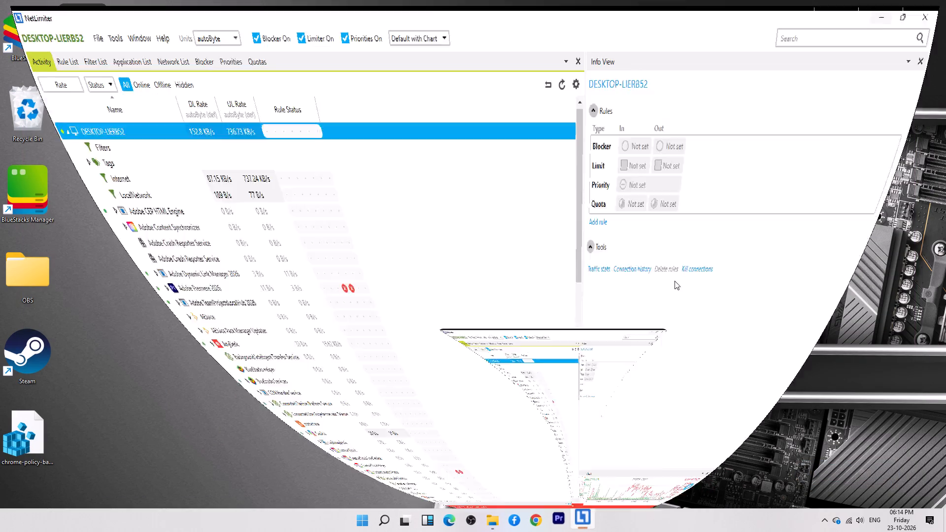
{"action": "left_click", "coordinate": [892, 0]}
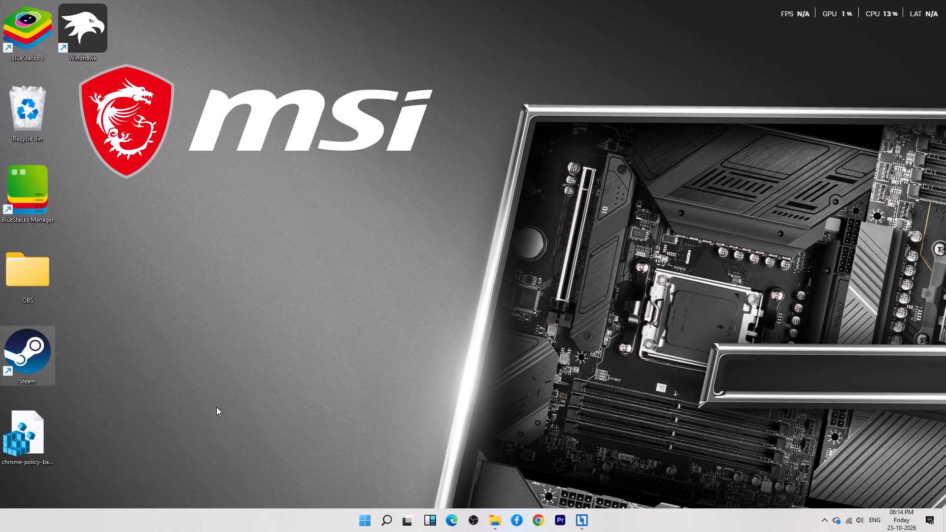
Bring up the Downloads folder window in File Explorer and close it.
{"action": "left_click", "coordinate": [494, 526]}
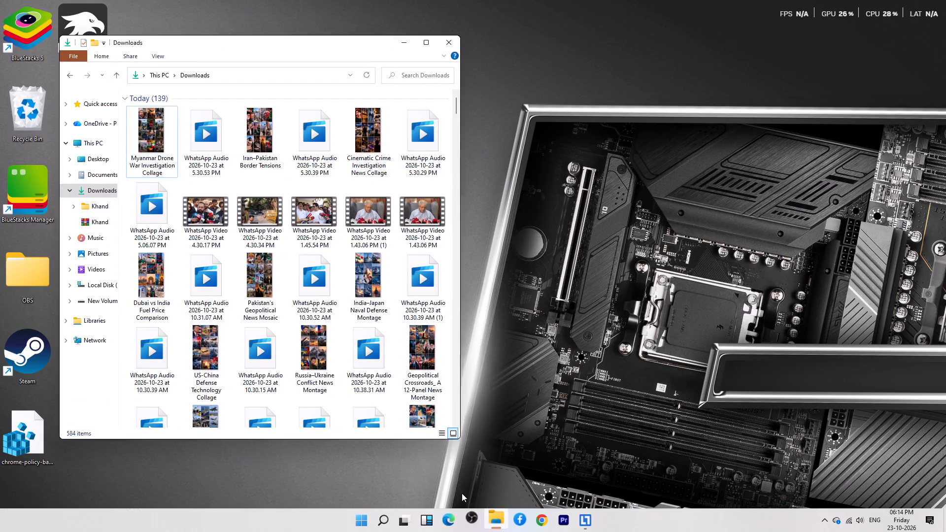
{"action": "left_click", "coordinate": [445, 42]}
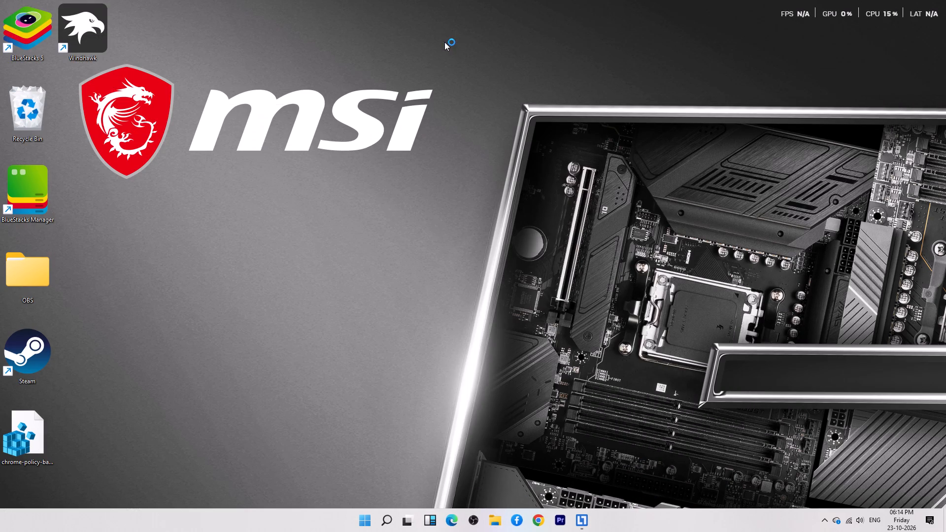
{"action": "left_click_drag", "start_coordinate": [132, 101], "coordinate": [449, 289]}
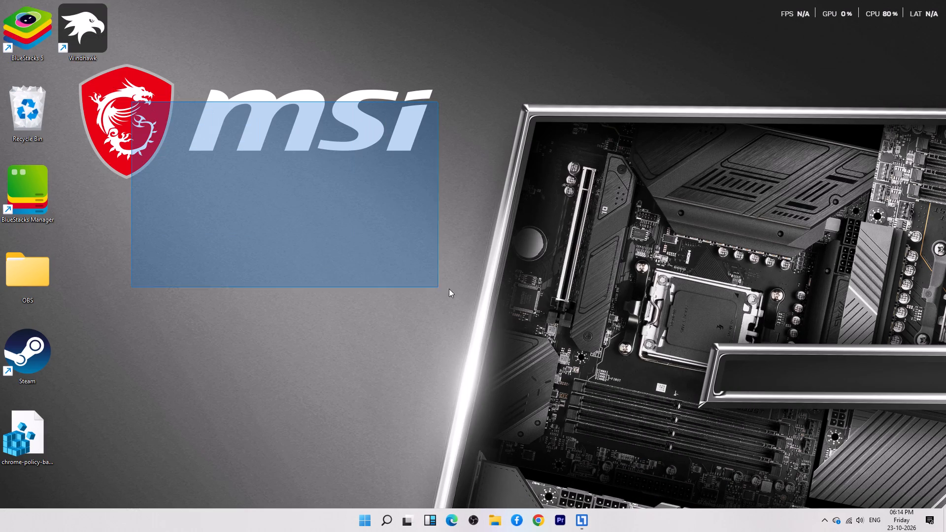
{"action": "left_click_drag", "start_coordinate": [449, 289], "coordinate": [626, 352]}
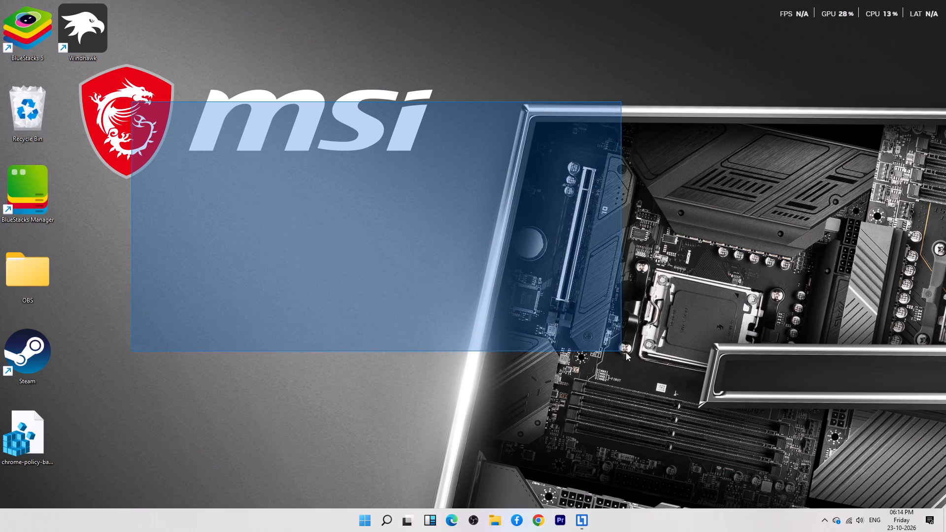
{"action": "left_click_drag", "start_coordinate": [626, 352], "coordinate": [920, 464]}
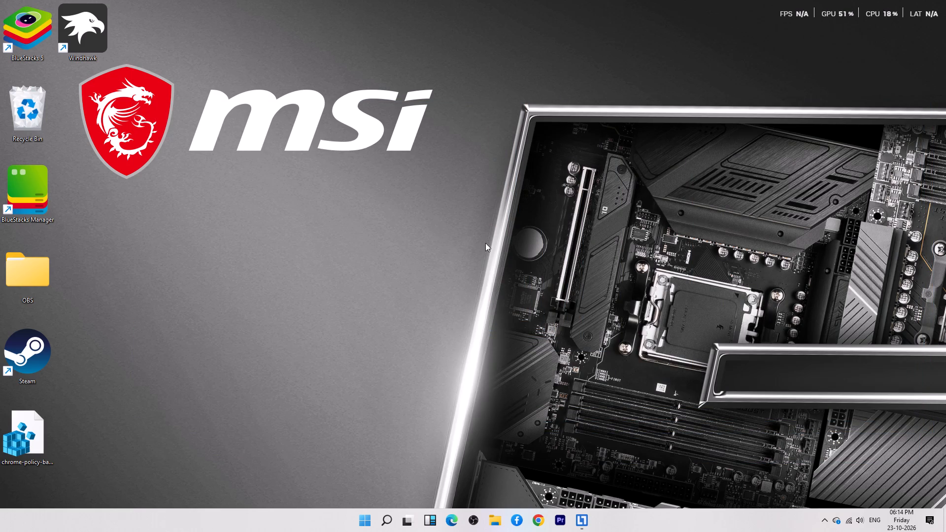
Delete the BlueStacks Manager shortcut from the desktop.
{"action": "right_click", "coordinate": [16, 204]}
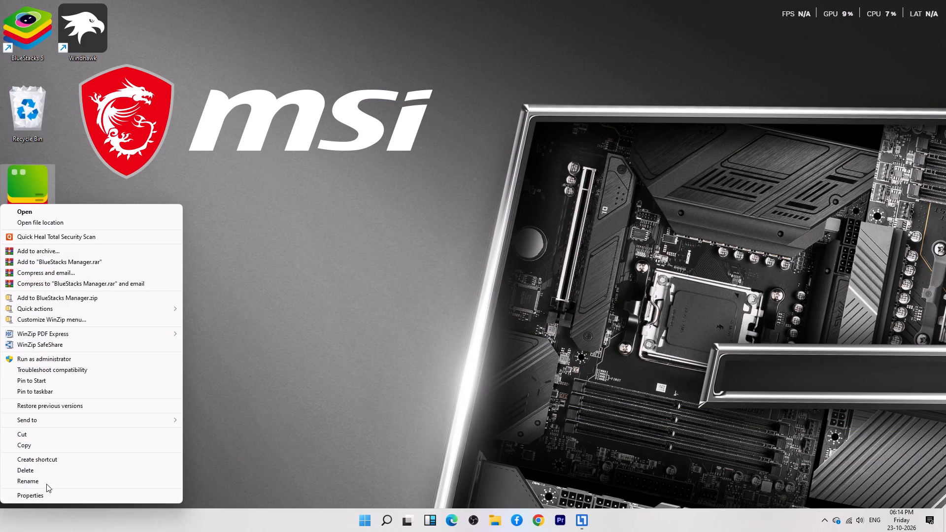
{"action": "left_click", "coordinate": [52, 469]}
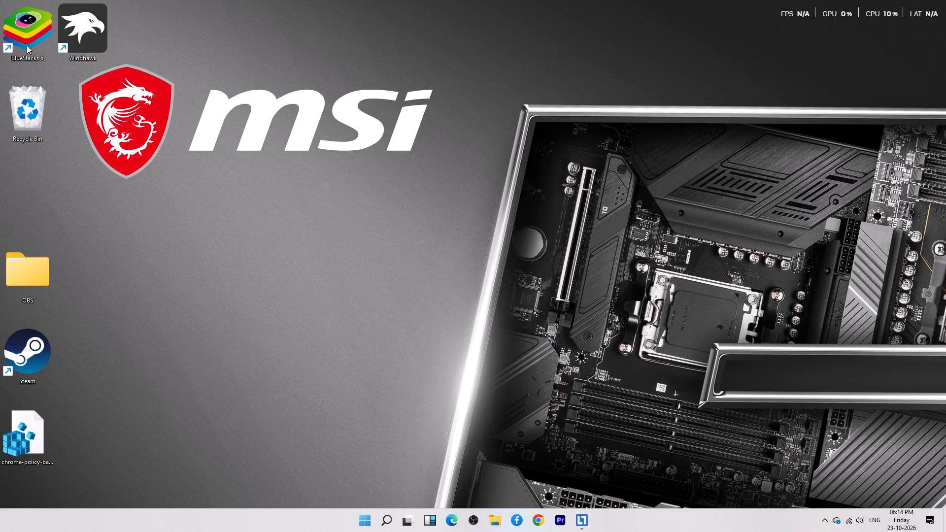
Delete the BlueStacks 5 shortcut from the desktop.
{"action": "right_click", "coordinate": [27, 45]}
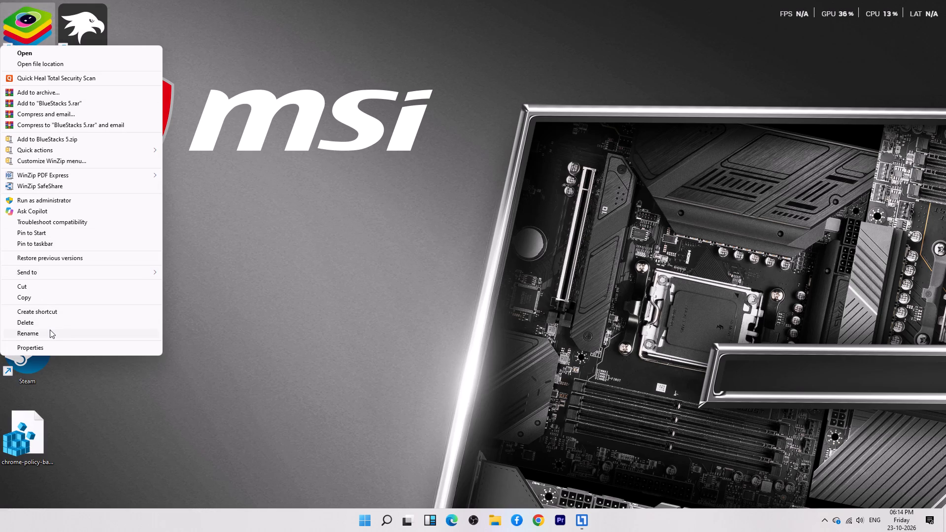
{"action": "left_click", "coordinate": [46, 322]}
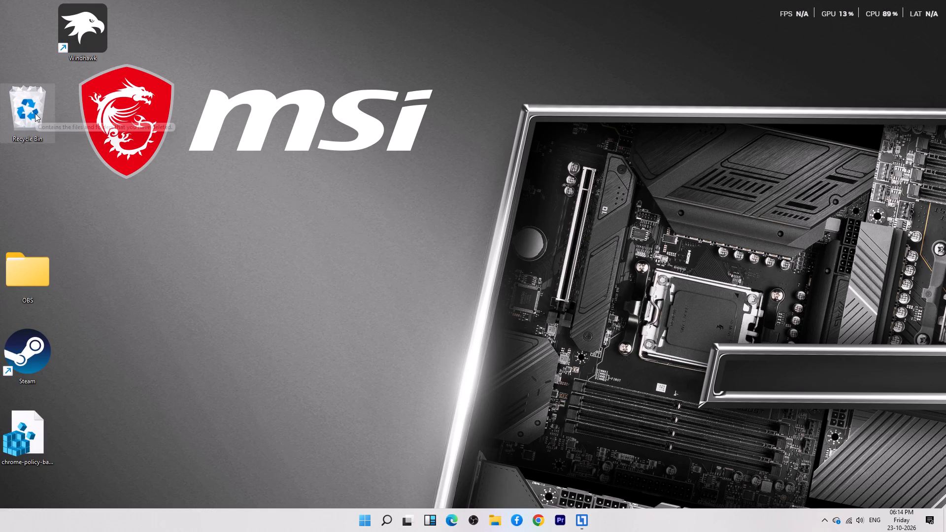
Permanently delete all items in the Recycle Bin, continuing with administrator permission for the protected folders, and close its window.
{"action": "left_click", "coordinate": [35, 113]}
{"action": "double_click", "coordinate": [35, 114]}
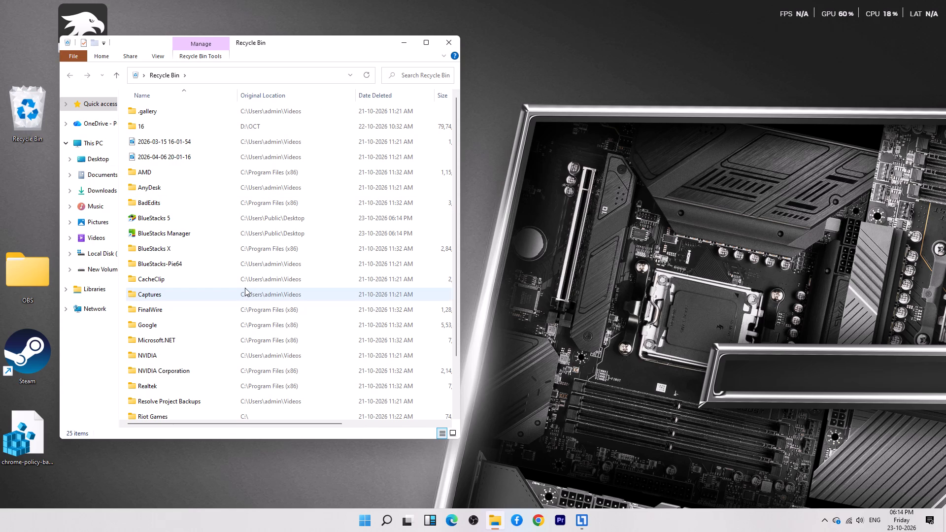
{"action": "key", "text": "ctrl+a"}
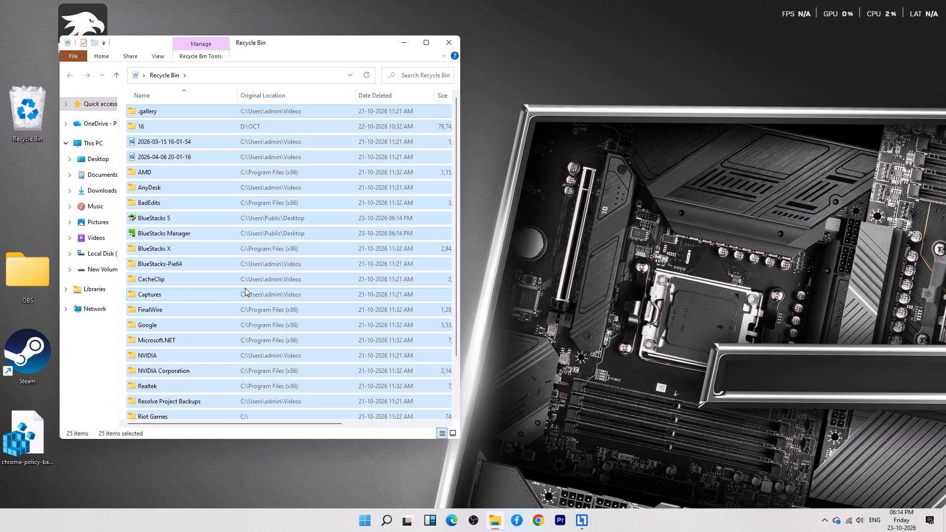
{"action": "key", "text": "Delete"}
{"action": "left_click", "coordinate": [505, 269]}
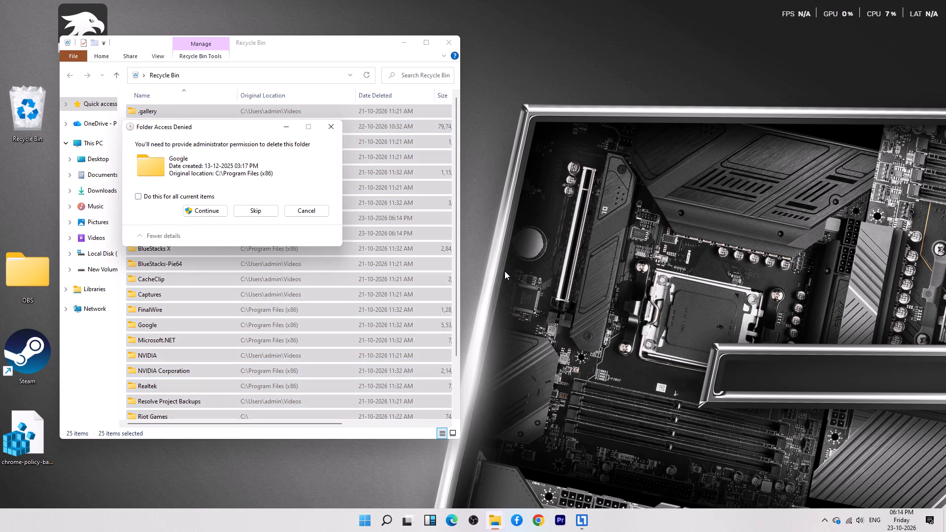
{"action": "left_click", "coordinate": [202, 205]}
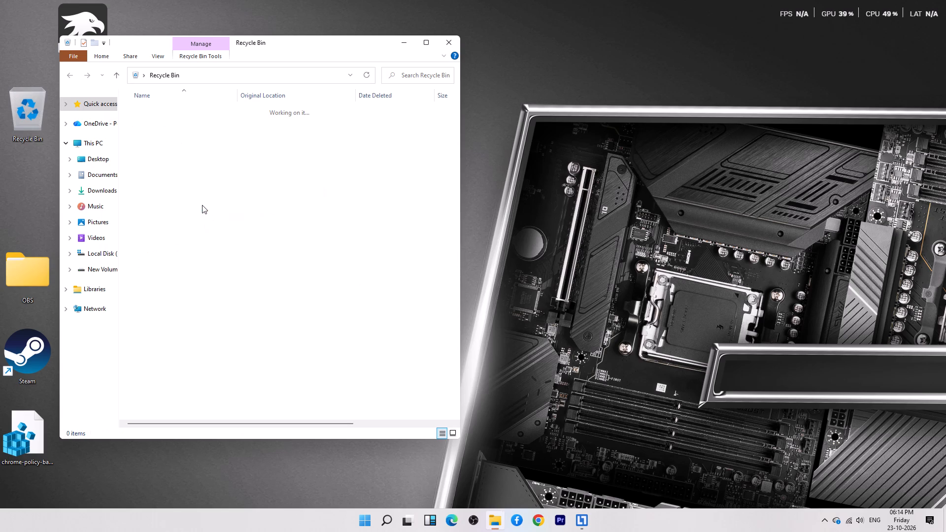
{"action": "left_click", "coordinate": [458, 40]}
Rearrange the Windhawk, OBS, Steam and chrome-policy-backup desktop icons into one gap-free column with the Recycle Bin.
{"action": "left_click_drag", "start_coordinate": [89, 28], "coordinate": [37, 32]}
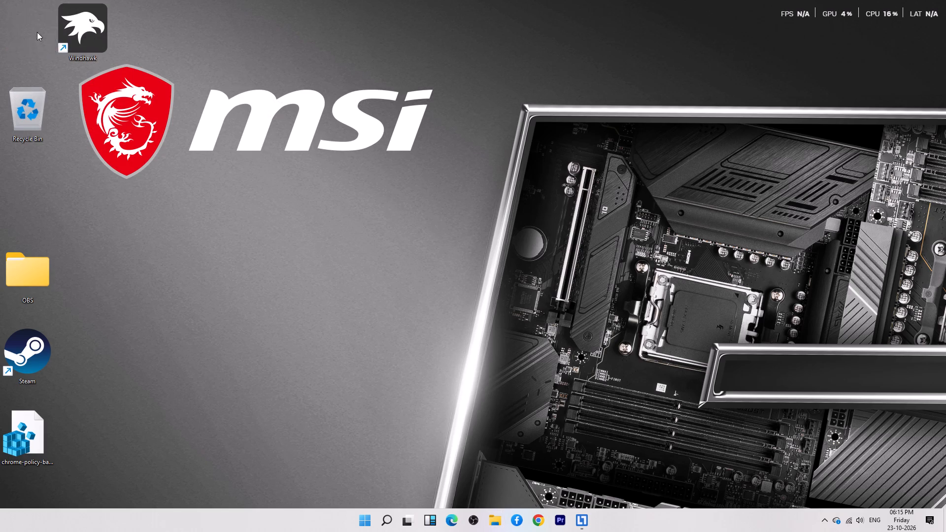
{"action": "left_click_drag", "start_coordinate": [28, 270], "coordinate": [37, 183]}
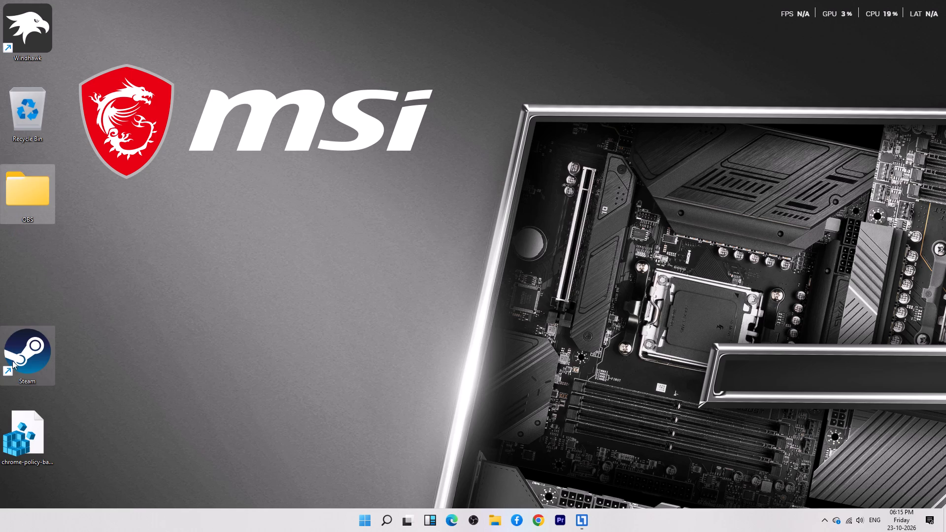
{"action": "left_click_drag", "start_coordinate": [12, 360], "coordinate": [24, 251]}
{"action": "left_click_drag", "start_coordinate": [23, 436], "coordinate": [24, 350]}
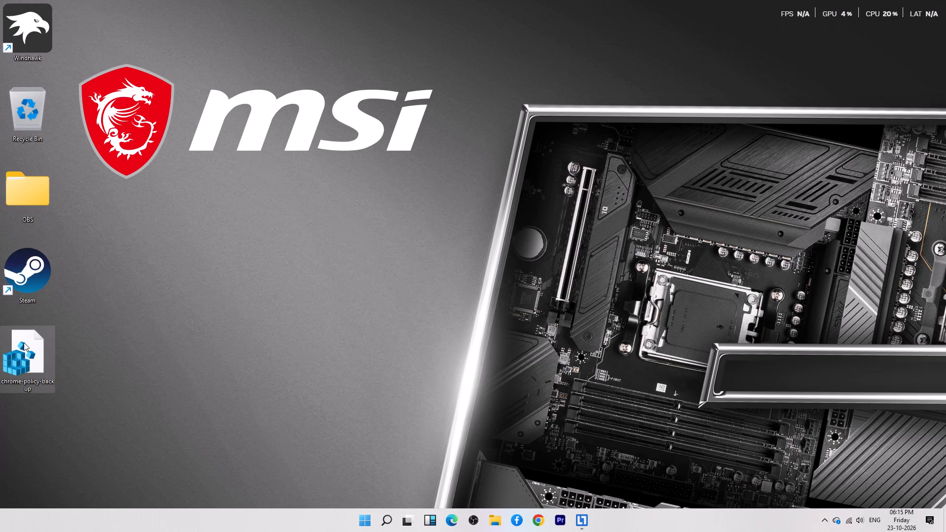
Delete the chrome-policy-backup file from the desktop.
{"action": "left_click", "coordinate": [23, 348]}
{"action": "key", "text": "Delete"}
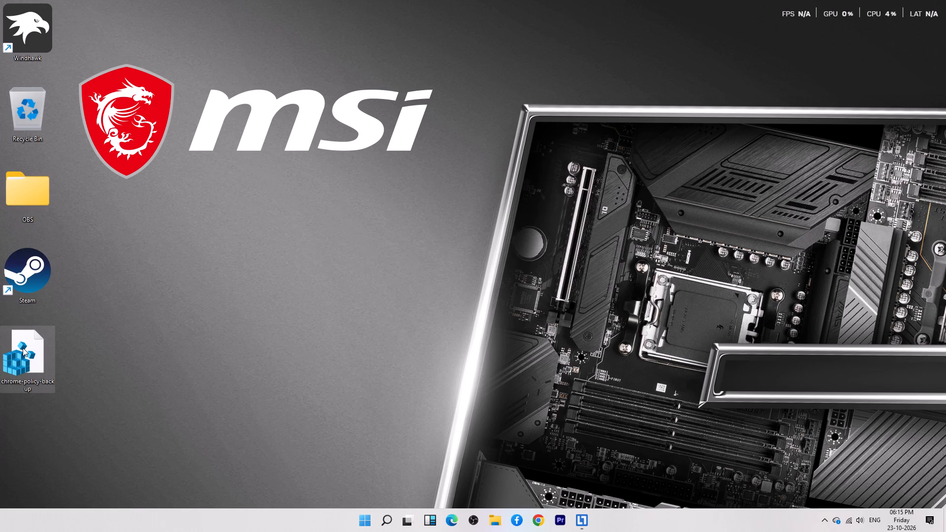